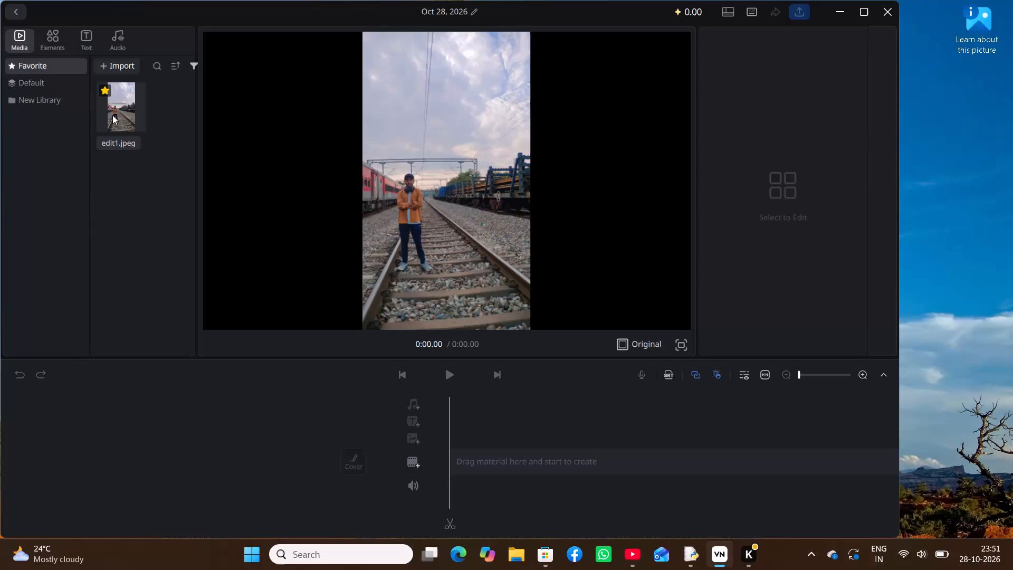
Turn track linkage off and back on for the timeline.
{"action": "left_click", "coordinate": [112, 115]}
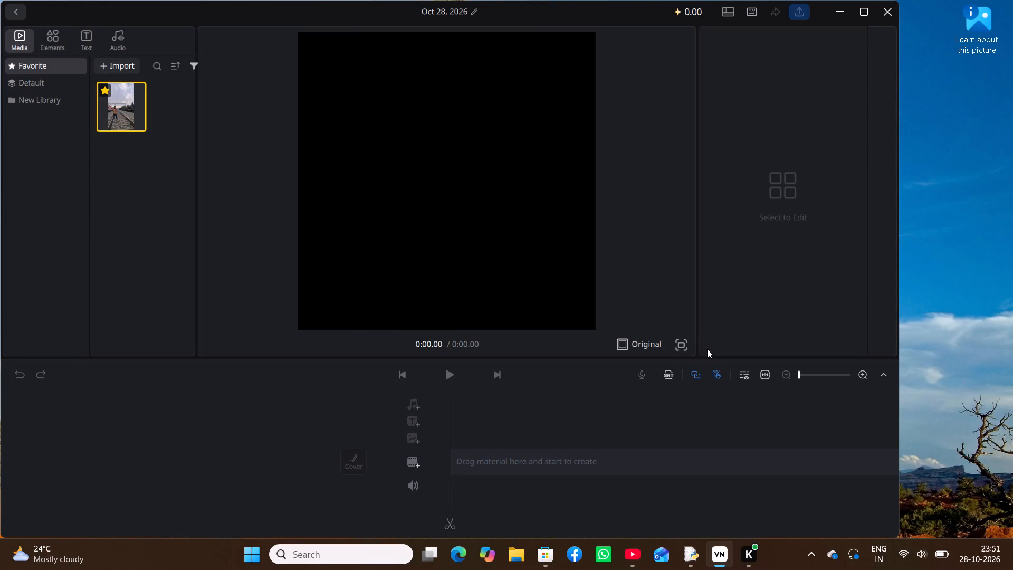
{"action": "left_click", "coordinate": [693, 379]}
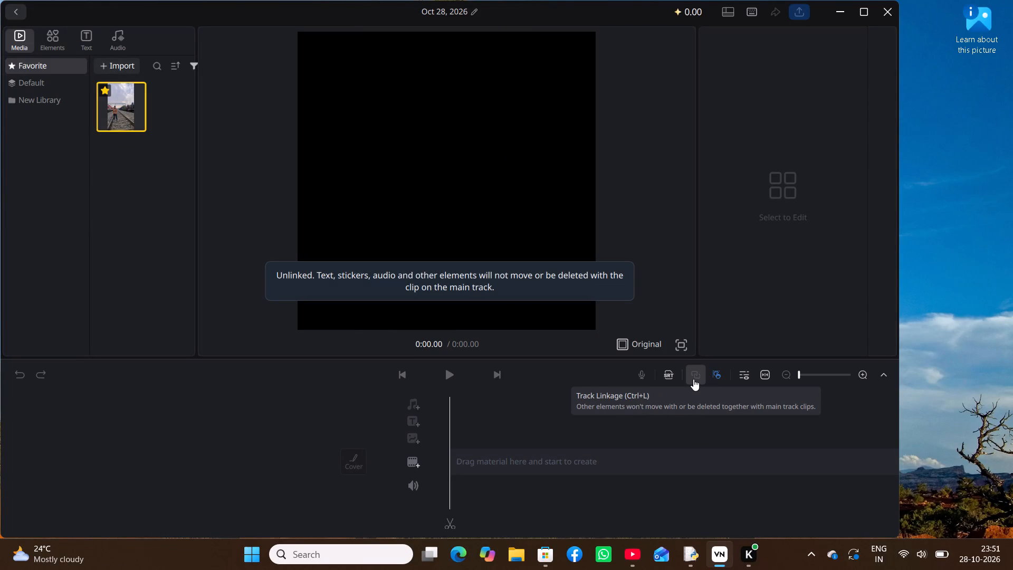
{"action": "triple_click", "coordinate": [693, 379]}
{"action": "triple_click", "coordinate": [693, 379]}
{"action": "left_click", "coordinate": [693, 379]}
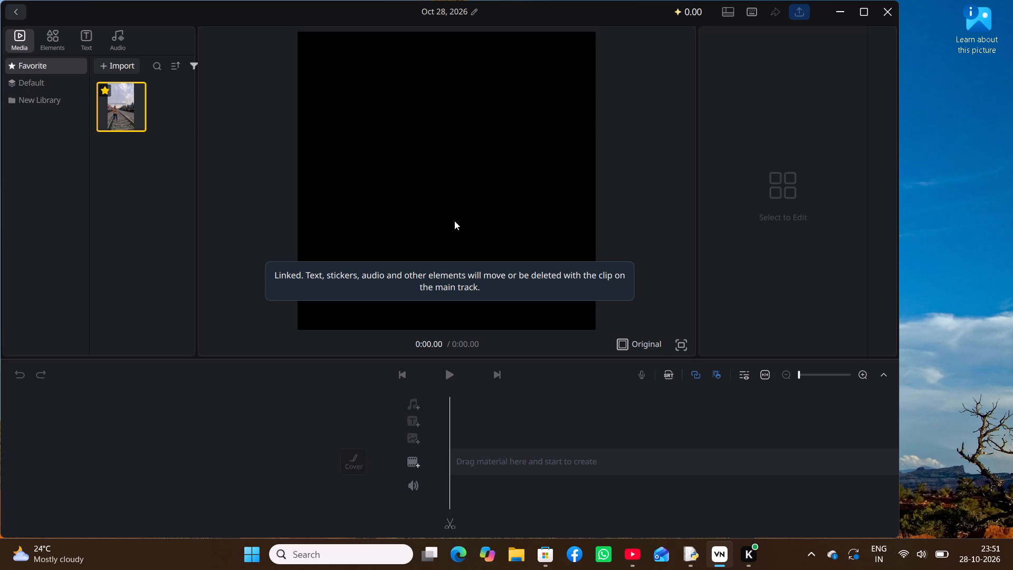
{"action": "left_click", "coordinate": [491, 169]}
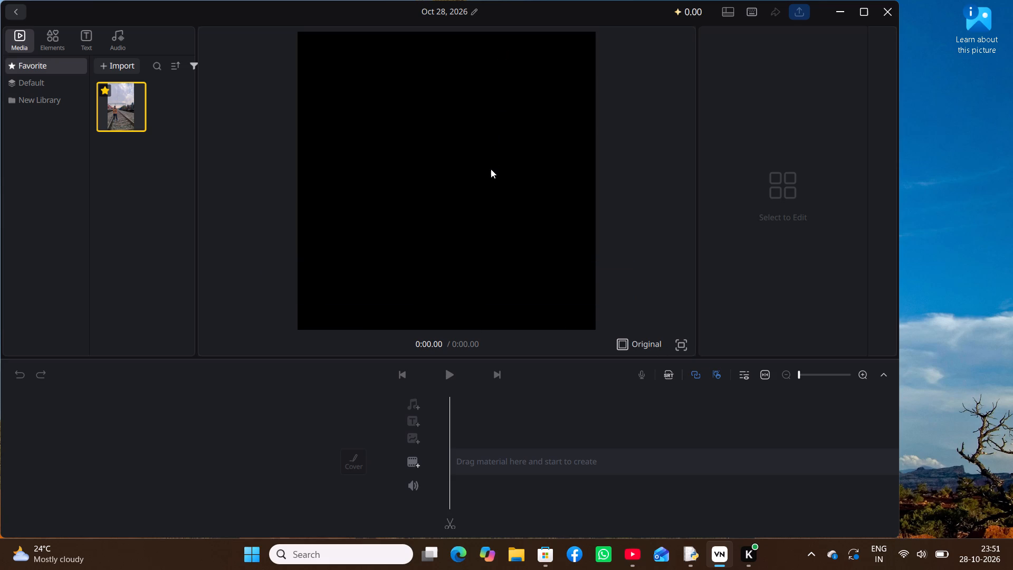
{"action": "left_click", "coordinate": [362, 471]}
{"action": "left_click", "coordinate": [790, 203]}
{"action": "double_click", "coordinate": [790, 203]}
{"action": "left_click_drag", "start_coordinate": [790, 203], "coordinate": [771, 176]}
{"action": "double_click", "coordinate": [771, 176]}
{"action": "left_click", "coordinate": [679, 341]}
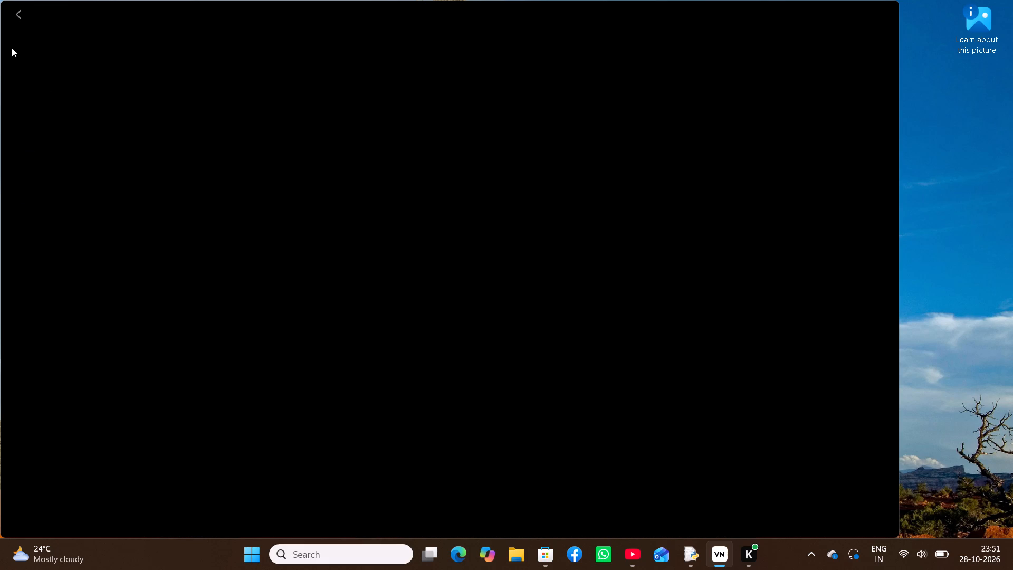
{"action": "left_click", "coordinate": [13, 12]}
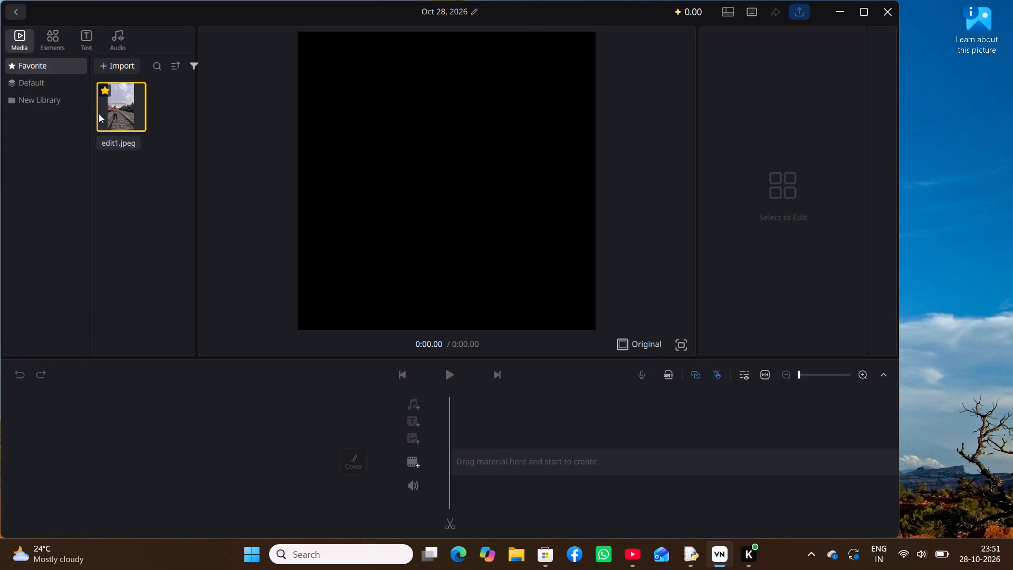
Start a stock import into New Library, accept the import tips, and browse the Desktop folder for a media file.
{"action": "left_click", "coordinate": [55, 101]}
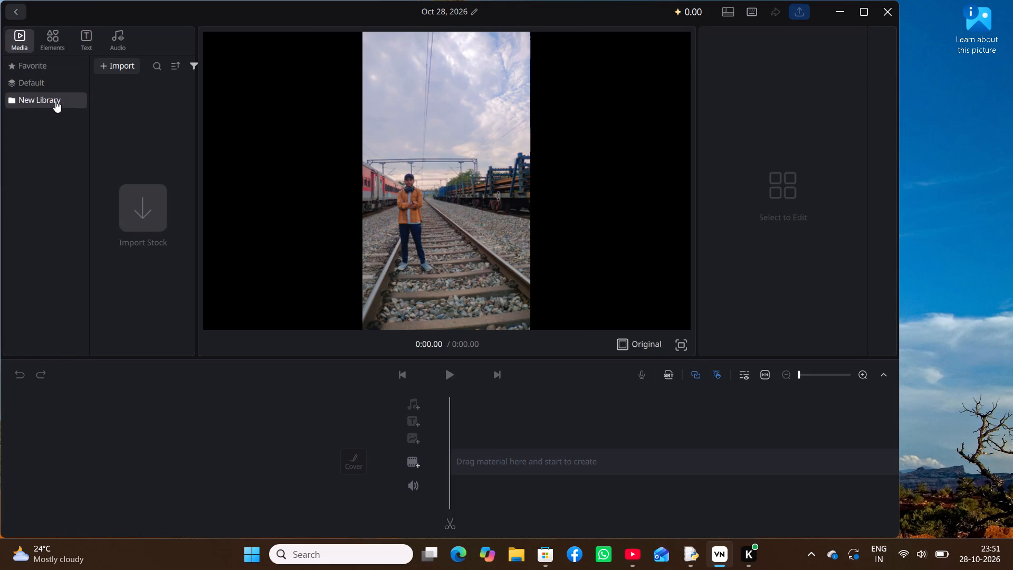
{"action": "left_click", "coordinate": [145, 208]}
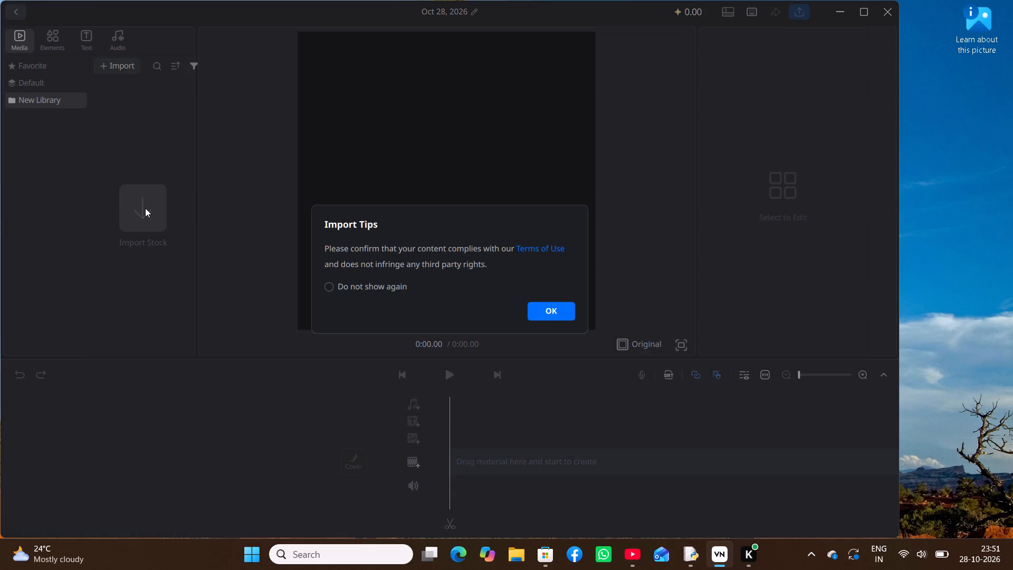
{"action": "left_click", "coordinate": [549, 309]}
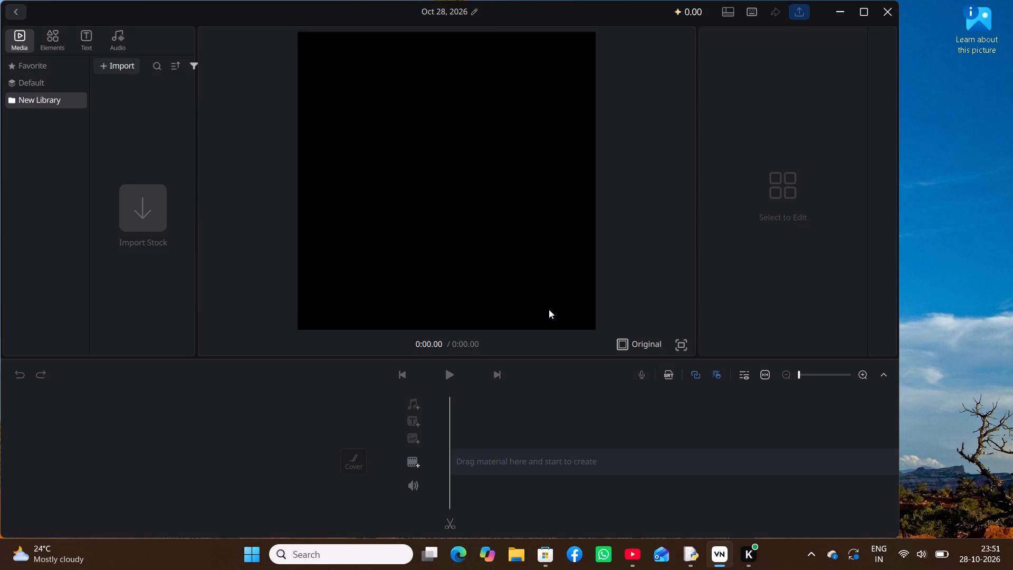
{"action": "scroll", "coordinate": [275, 199], "scroll_direction": "down", "scroll_amount": 1}
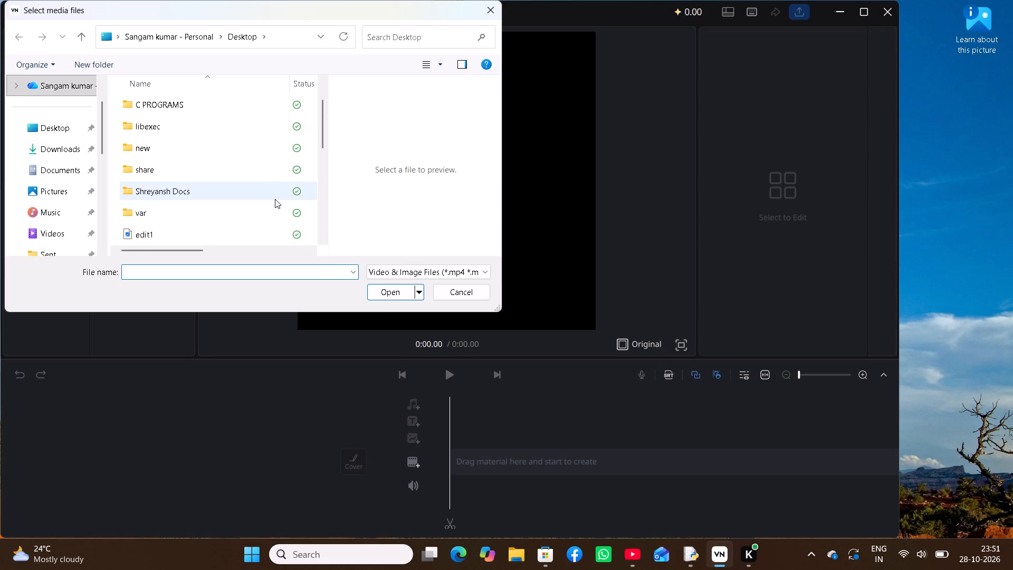
{"action": "scroll", "coordinate": [275, 199], "scroll_direction": "down", "scroll_amount": 1}
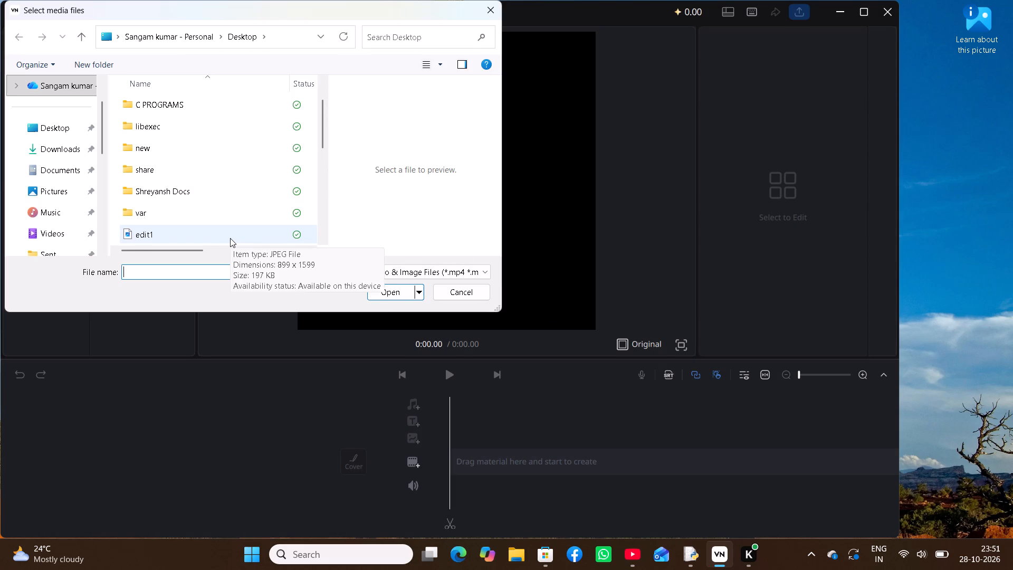
Import the edit1 image from the Desktop folder into New Library.
{"action": "double_click", "coordinate": [230, 238]}
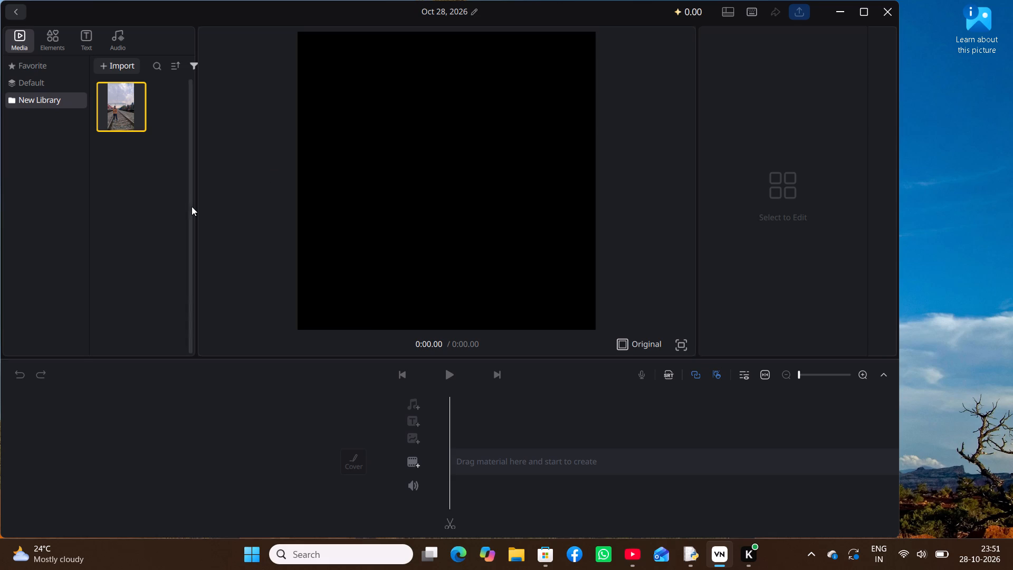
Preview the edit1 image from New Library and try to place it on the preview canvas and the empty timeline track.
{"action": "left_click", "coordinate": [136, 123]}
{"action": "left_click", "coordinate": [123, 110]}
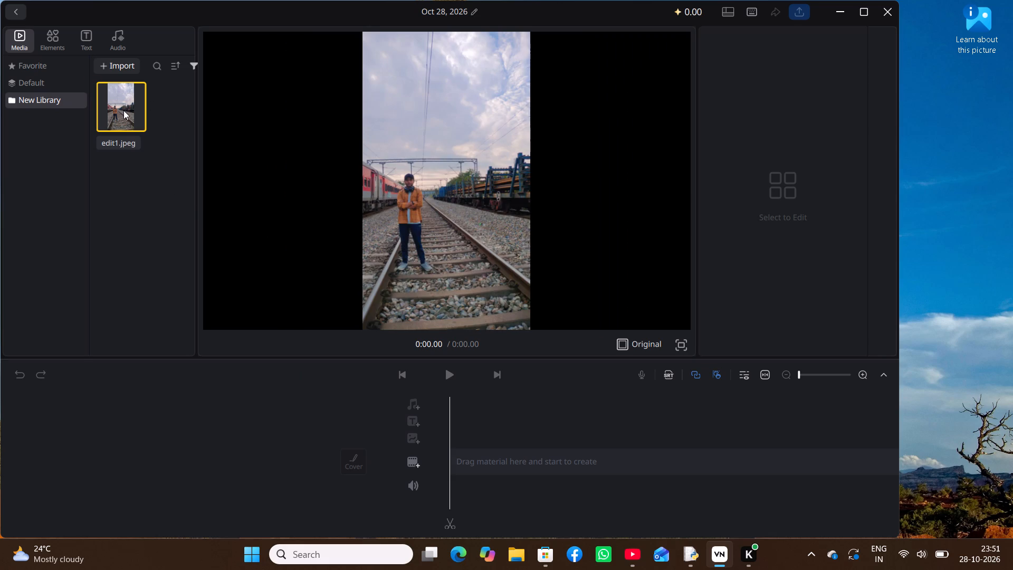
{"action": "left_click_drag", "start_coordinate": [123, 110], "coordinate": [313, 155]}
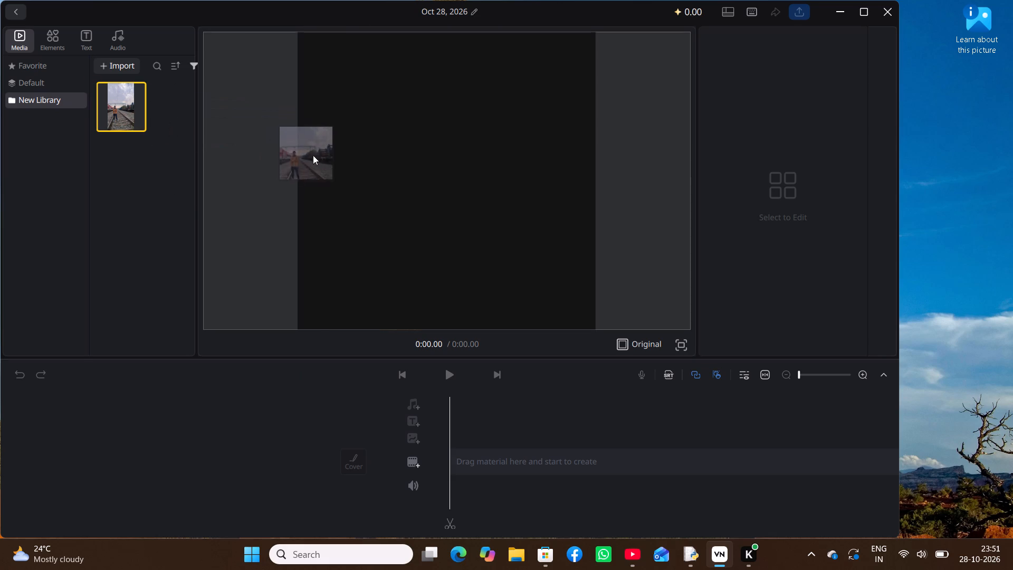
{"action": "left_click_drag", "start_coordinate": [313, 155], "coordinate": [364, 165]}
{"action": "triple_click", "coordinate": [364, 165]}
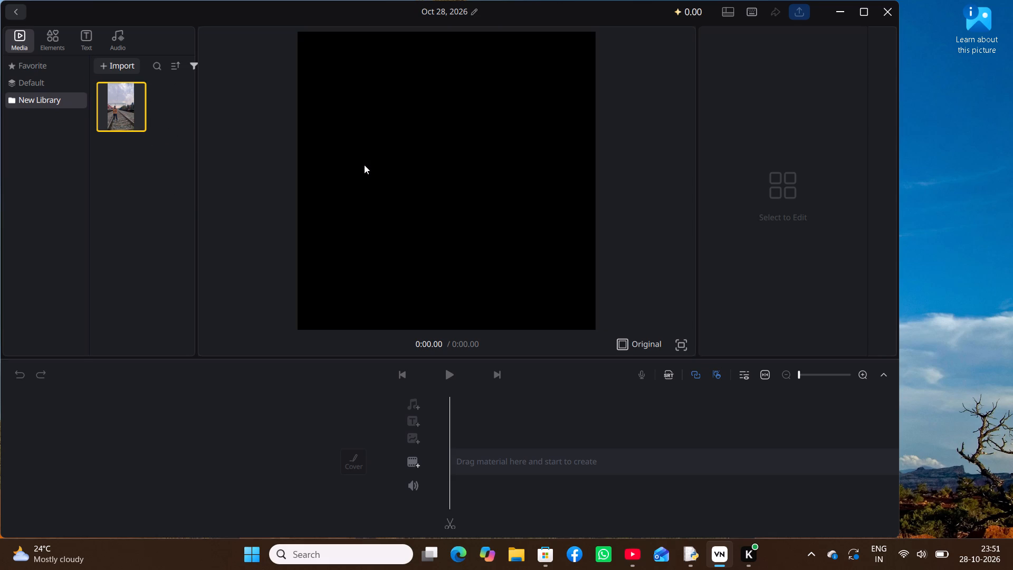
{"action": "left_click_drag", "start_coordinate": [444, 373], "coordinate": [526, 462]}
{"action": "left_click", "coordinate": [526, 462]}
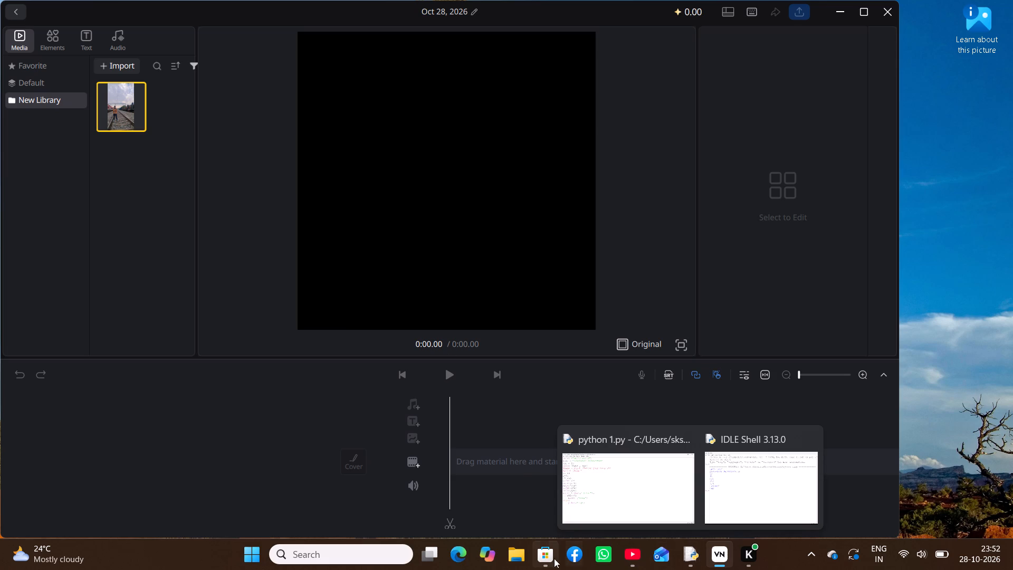
Switch to WhatsApp.
{"action": "left_click", "coordinate": [594, 556]}
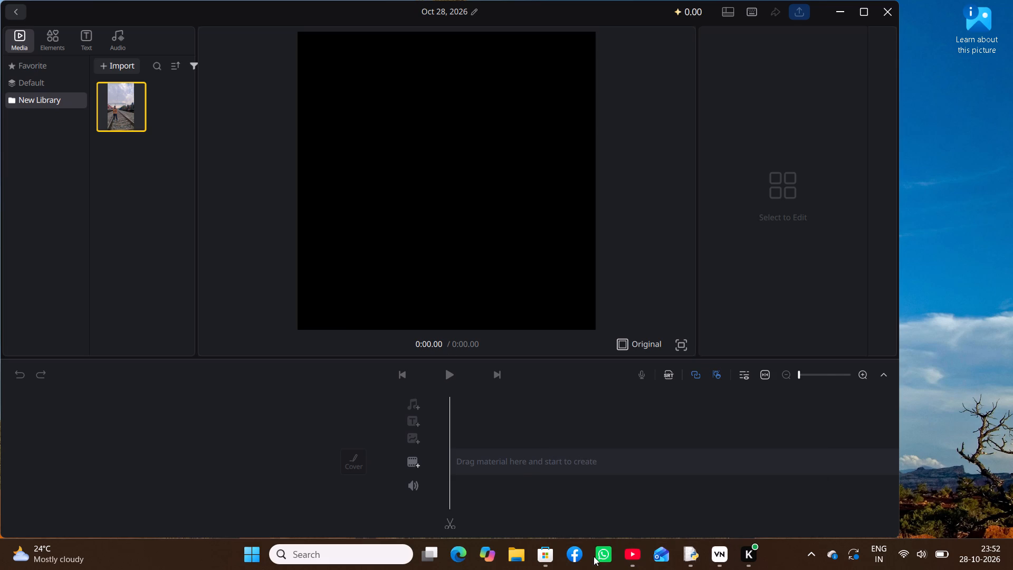
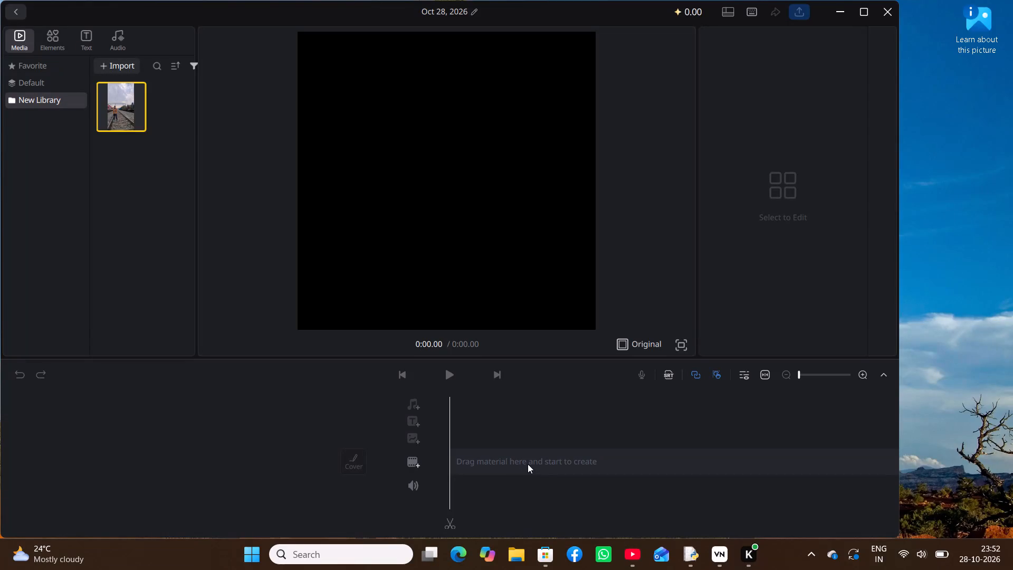
Place the railway-track photo from New Library at the start of the empty main timeline track.
{"action": "left_click", "coordinate": [528, 464]}
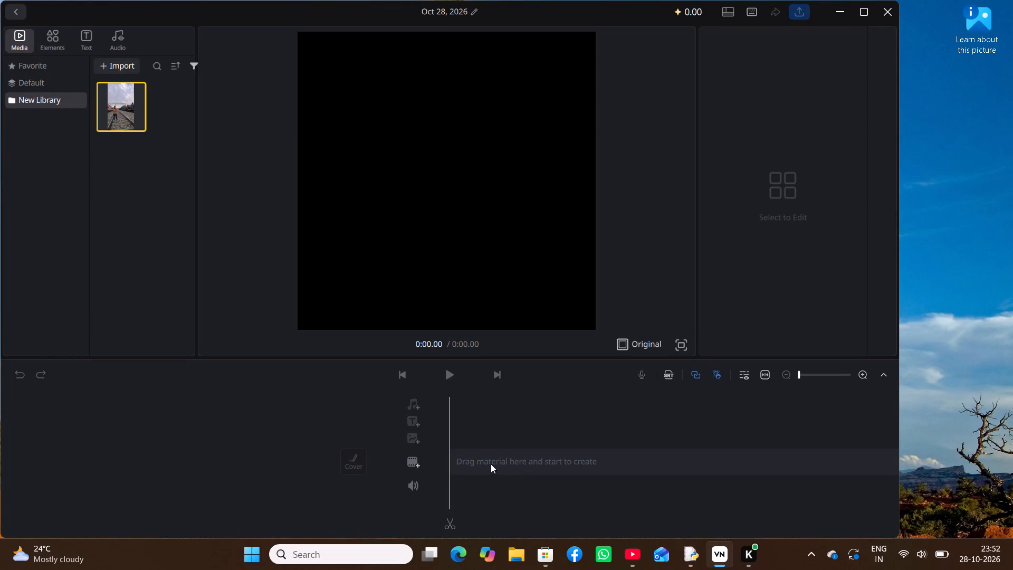
{"action": "left_click", "coordinate": [482, 462]}
{"action": "left_click_drag", "start_coordinate": [482, 462], "coordinate": [459, 451]}
{"action": "left_click_drag", "start_coordinate": [110, 106], "coordinate": [514, 463]}
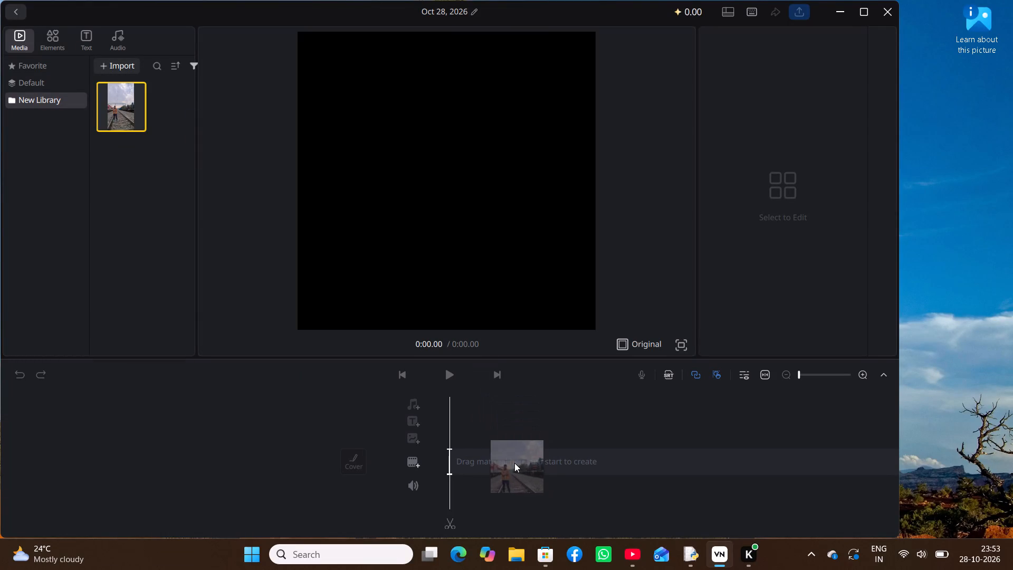
{"action": "left_click_drag", "start_coordinate": [514, 463], "coordinate": [510, 463]}
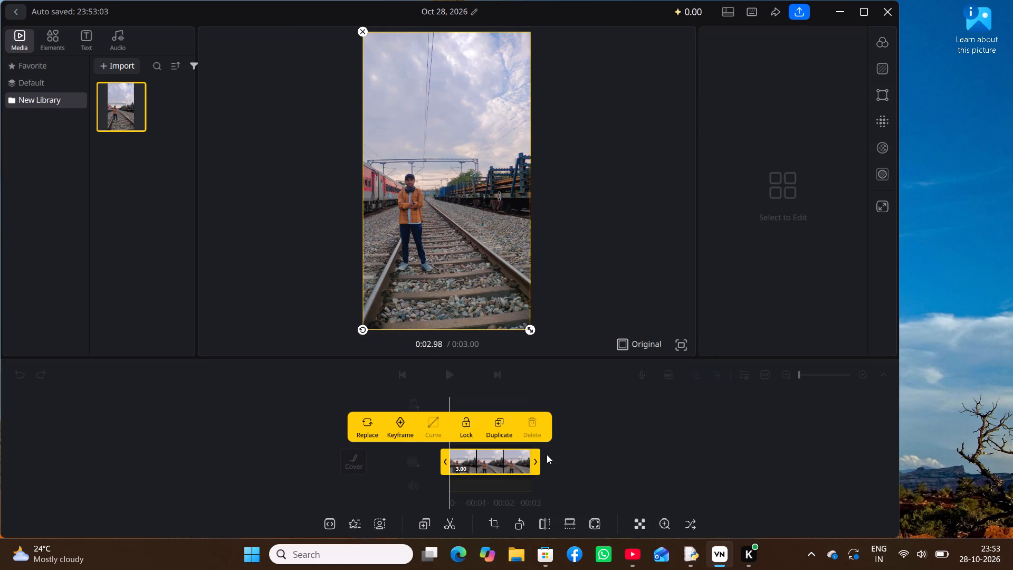
Extend the end of the photo clip on the main track to a duration of about 3.60 seconds.
{"action": "left_click_drag", "start_coordinate": [533, 457], "coordinate": [551, 455]}
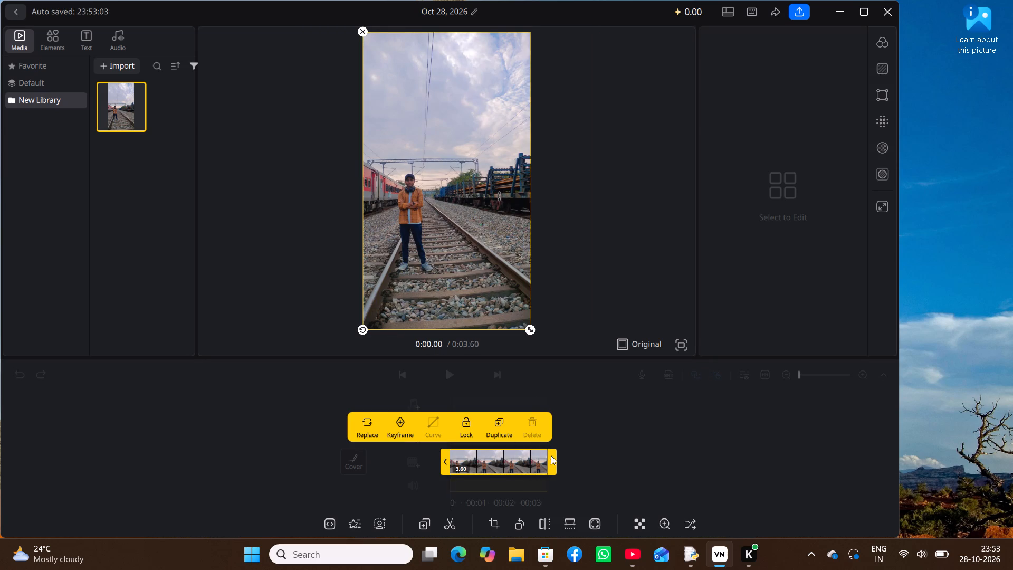
Extend the end of the railway-track photo clip on the timeline to a duration of 6.00 seconds and leave trimming.
{"action": "left_click_drag", "start_coordinate": [551, 455], "coordinate": [600, 449]}
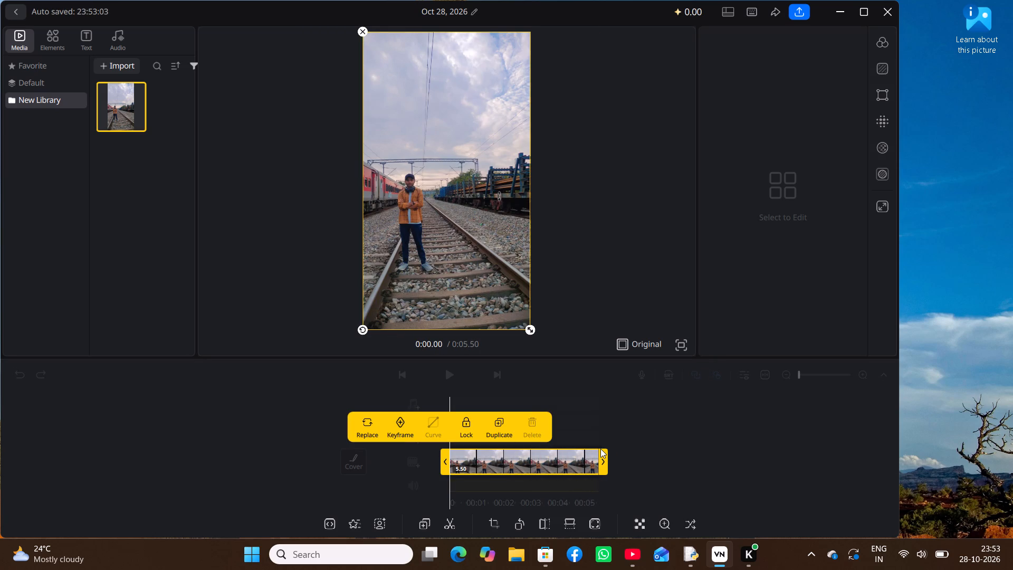
{"action": "left_click_drag", "start_coordinate": [600, 449], "coordinate": [601, 449]}
{"action": "left_click_drag", "start_coordinate": [601, 449], "coordinate": [610, 449]}
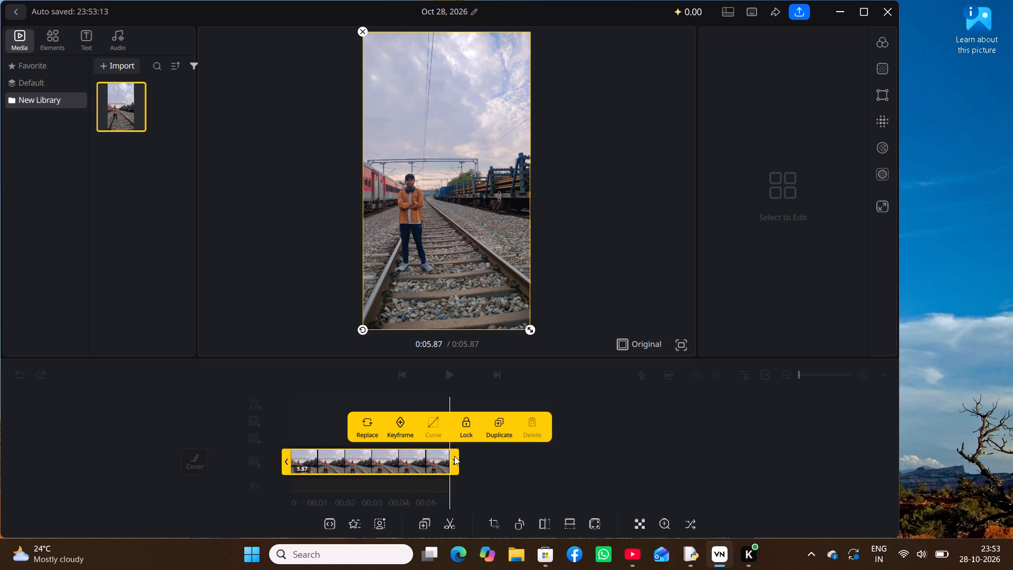
{"action": "left_click", "coordinate": [454, 457]}
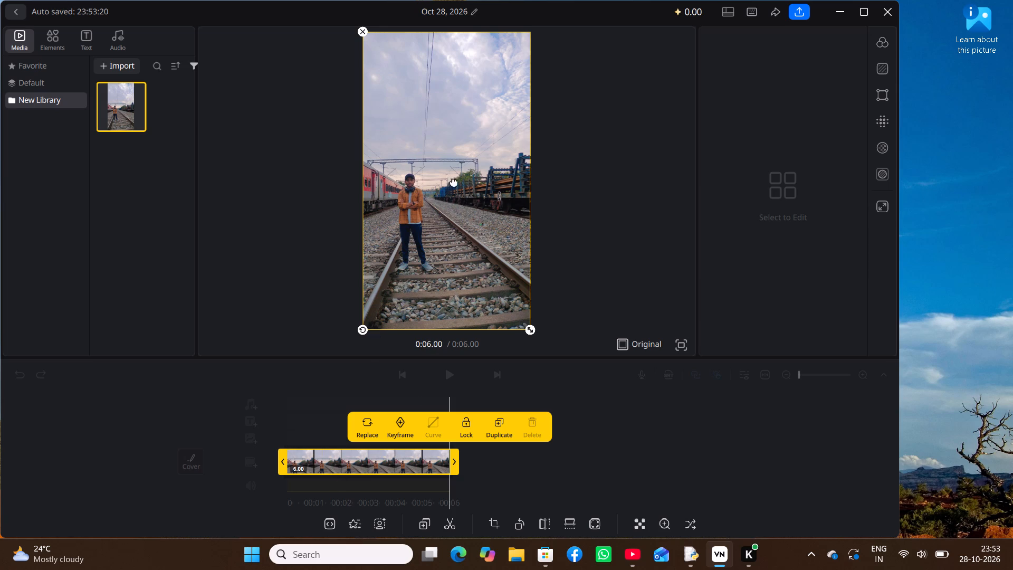
{"action": "left_click", "coordinate": [305, 429]}
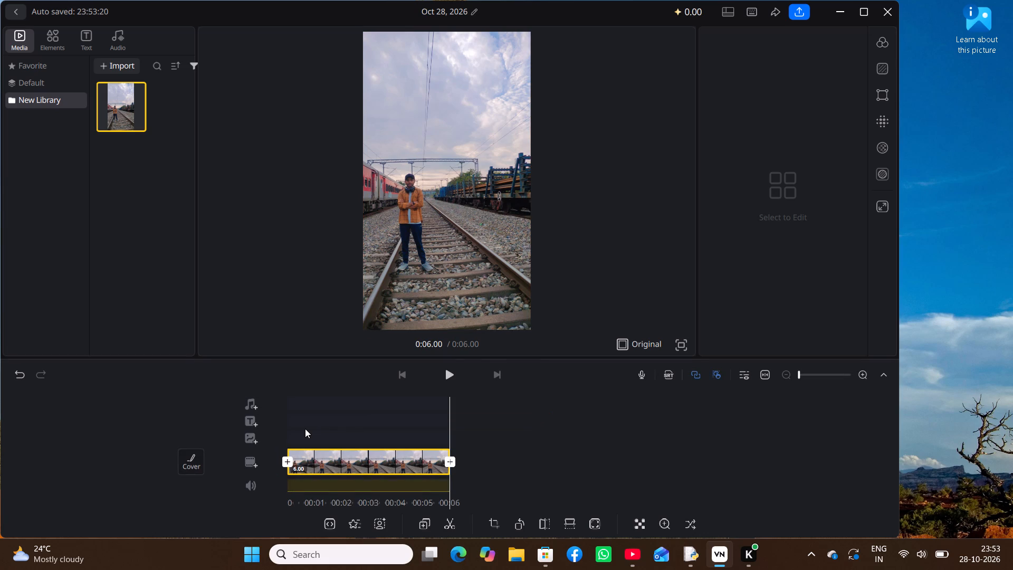
Start adding an audio file to the timeline's music track and check the Downloads and Music folders for one.
{"action": "left_click", "coordinate": [252, 401]}
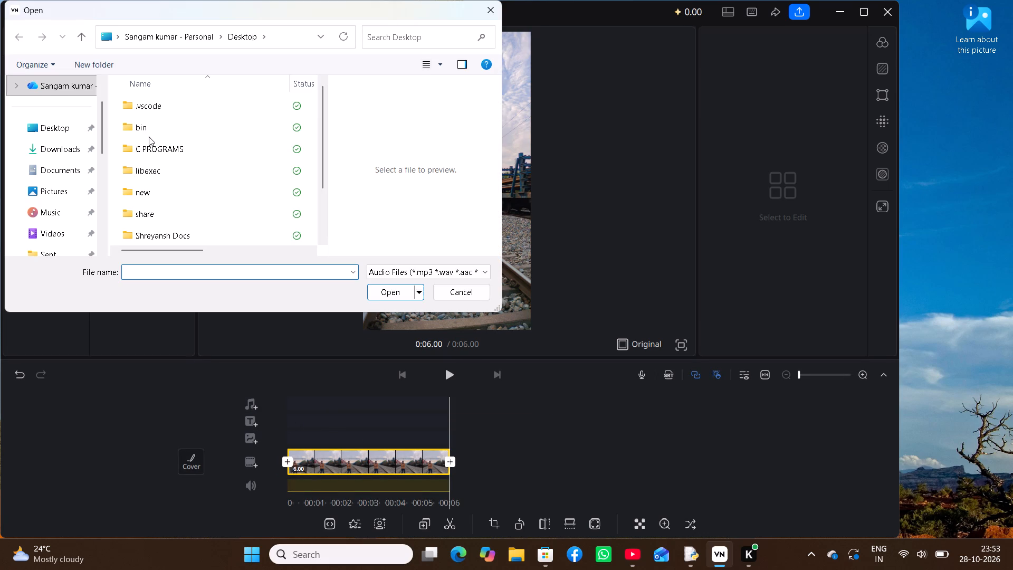
{"action": "left_click", "coordinate": [56, 153]}
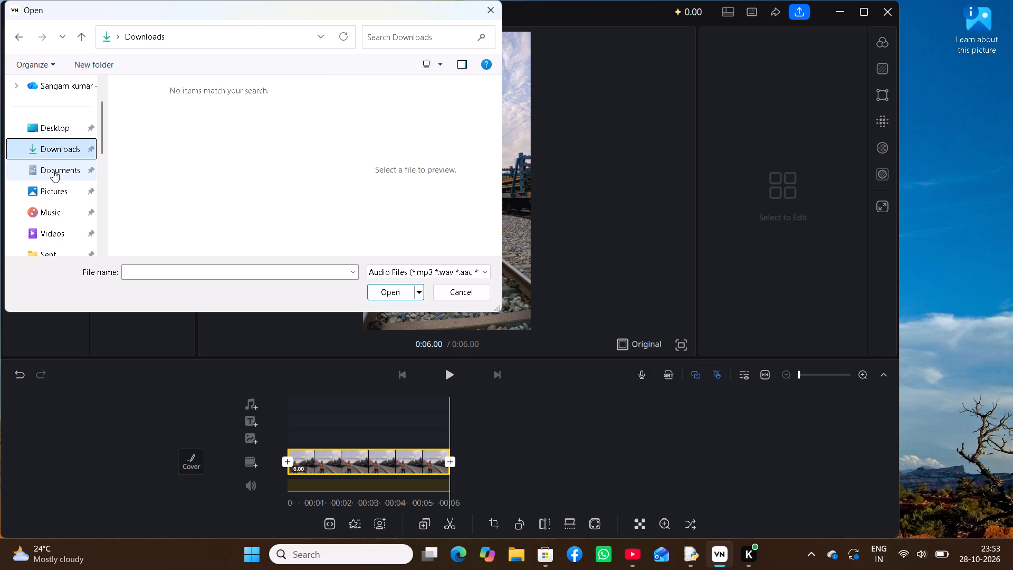
{"action": "left_click", "coordinate": [56, 207]}
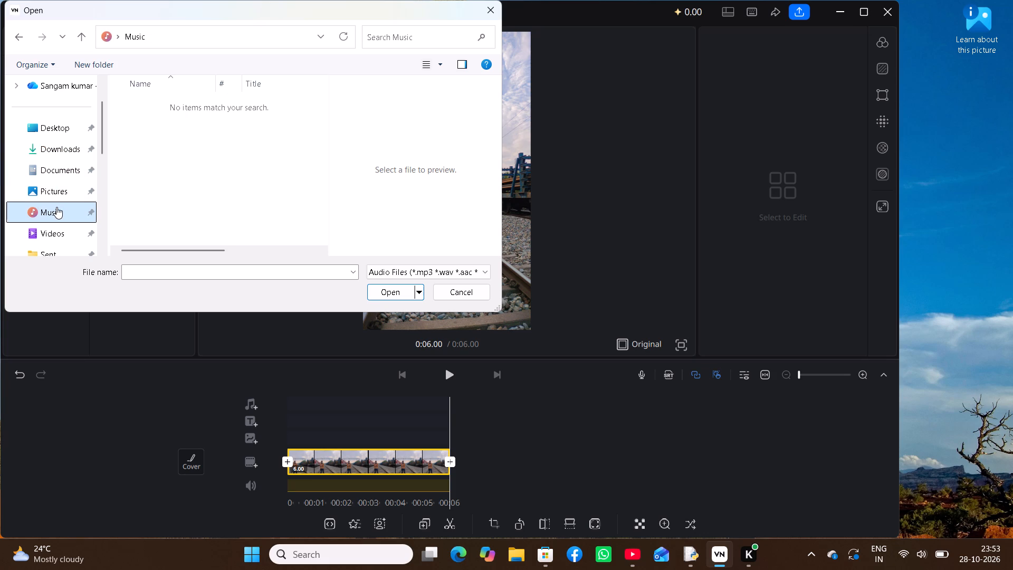
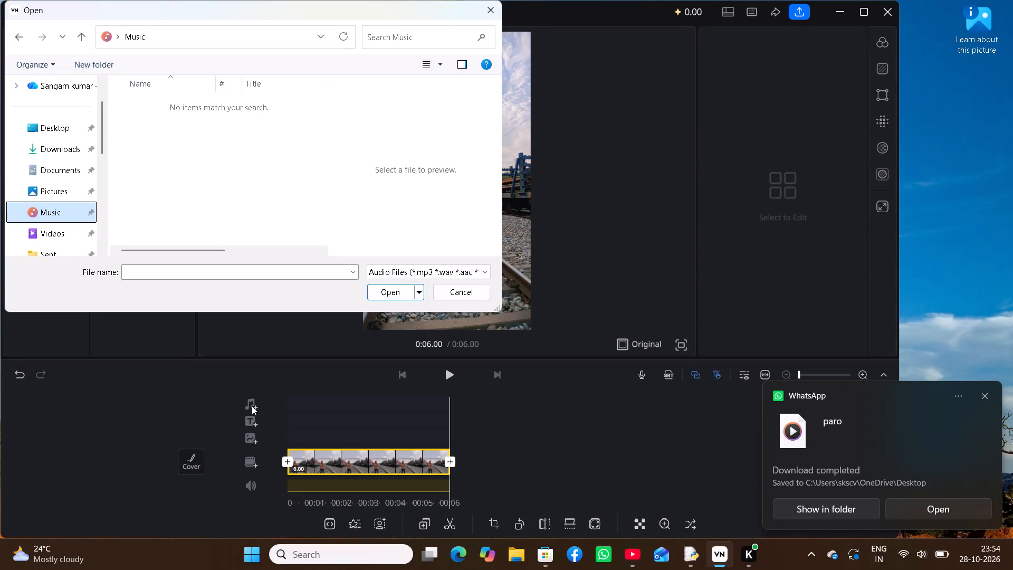
Add the paro audio file from the Desktop folder to the timeline's music track at the 0:06.00 playhead.
{"action": "left_click", "coordinate": [252, 406]}
{"action": "left_click", "coordinate": [64, 132]}
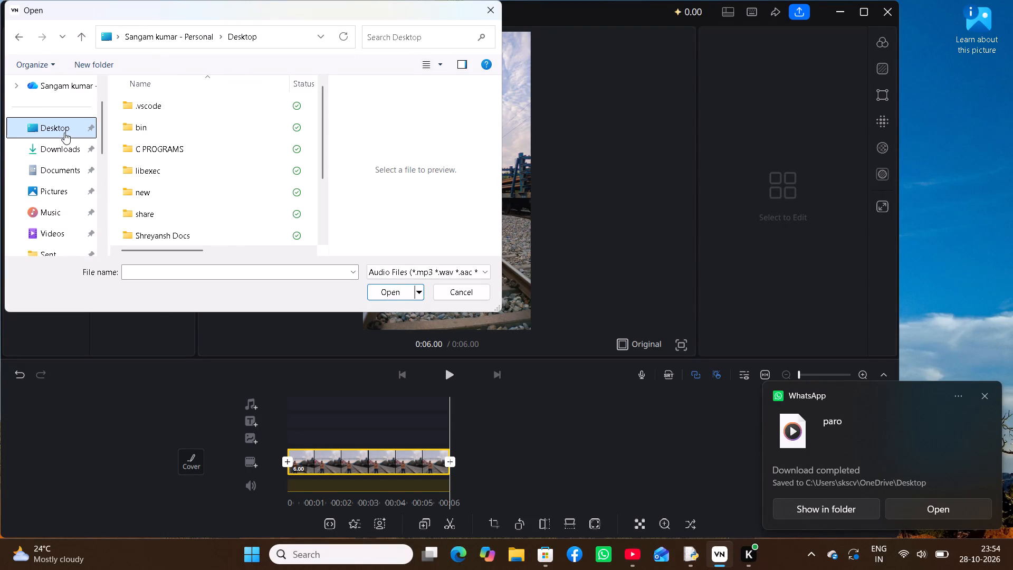
{"action": "scroll", "coordinate": [170, 159], "scroll_direction": "down", "scroll_amount": 1}
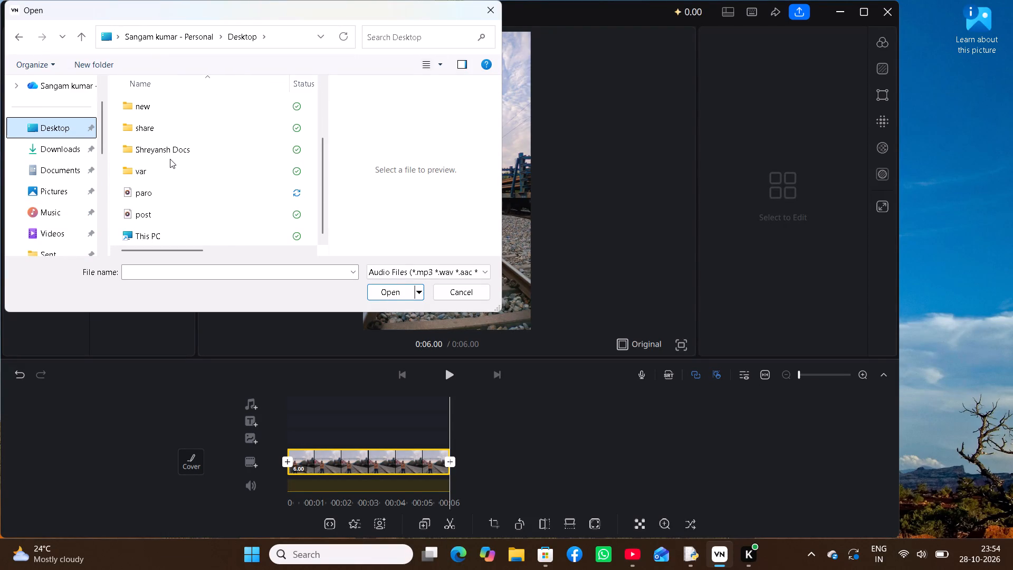
{"action": "double_click", "coordinate": [156, 194]}
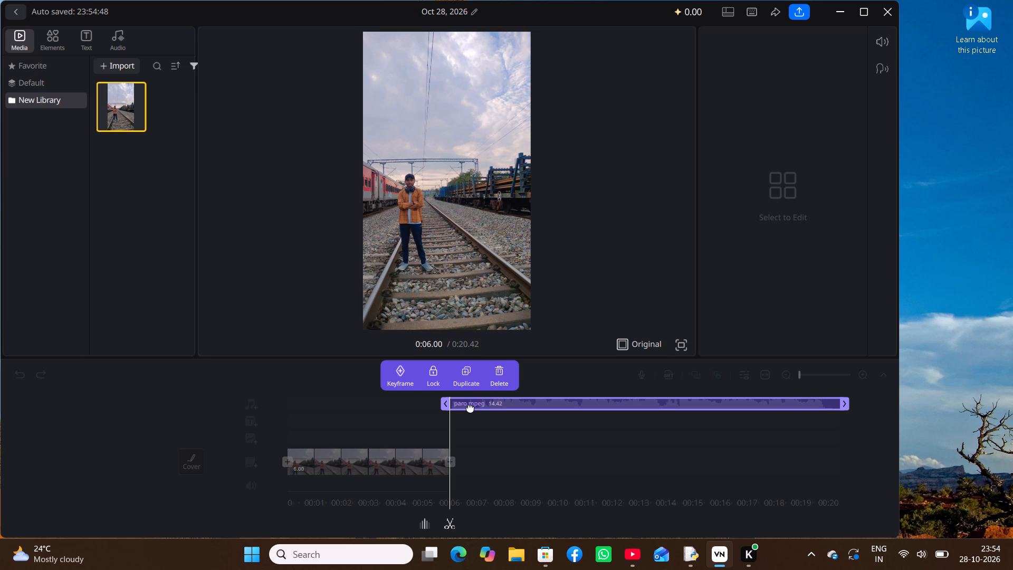
Move the paro.mpeg audio clip to the start of the timeline so it begins at 0 seconds.
{"action": "left_click_drag", "start_coordinate": [471, 409], "coordinate": [284, 418]}
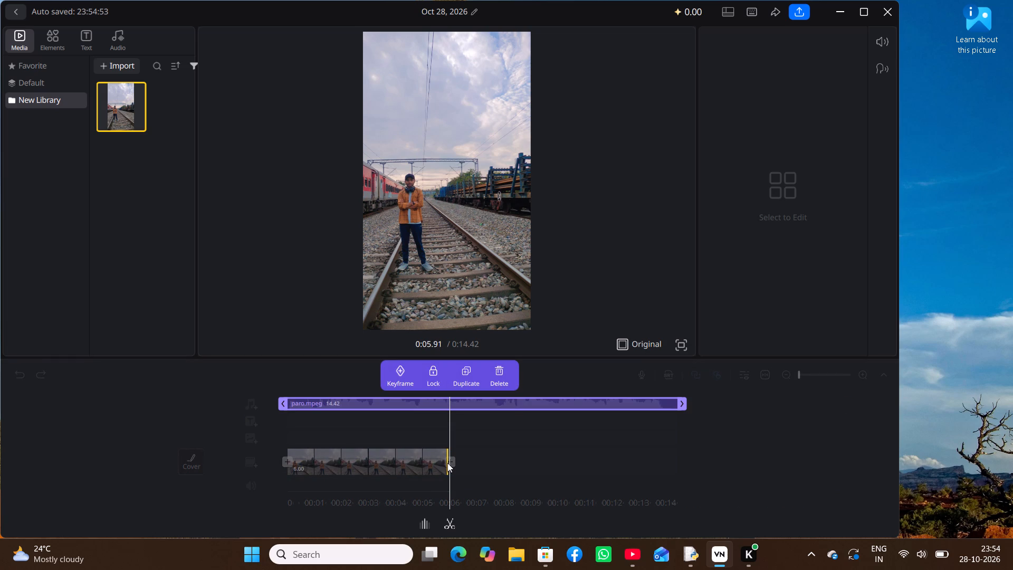
{"action": "left_click", "coordinate": [447, 463]}
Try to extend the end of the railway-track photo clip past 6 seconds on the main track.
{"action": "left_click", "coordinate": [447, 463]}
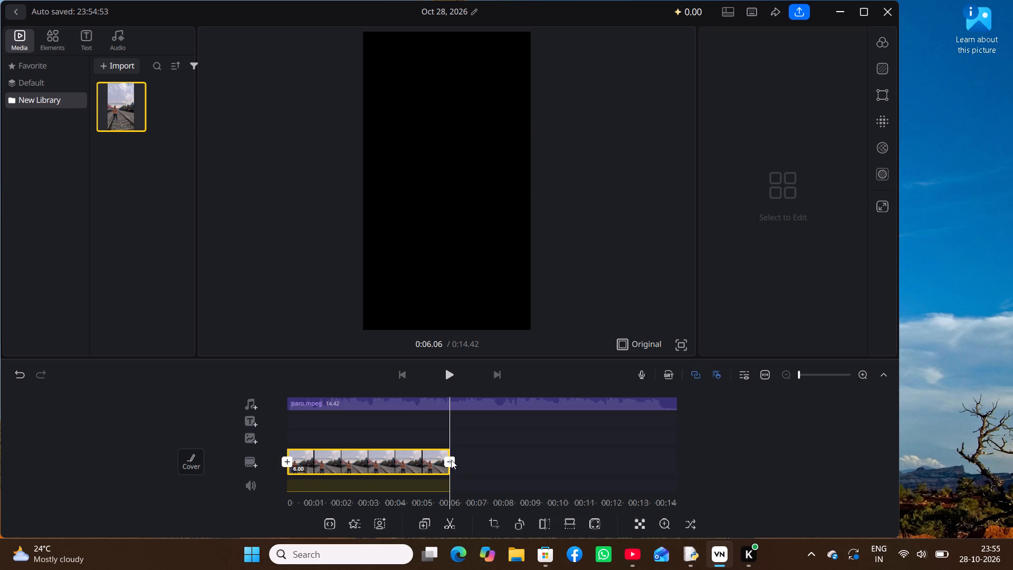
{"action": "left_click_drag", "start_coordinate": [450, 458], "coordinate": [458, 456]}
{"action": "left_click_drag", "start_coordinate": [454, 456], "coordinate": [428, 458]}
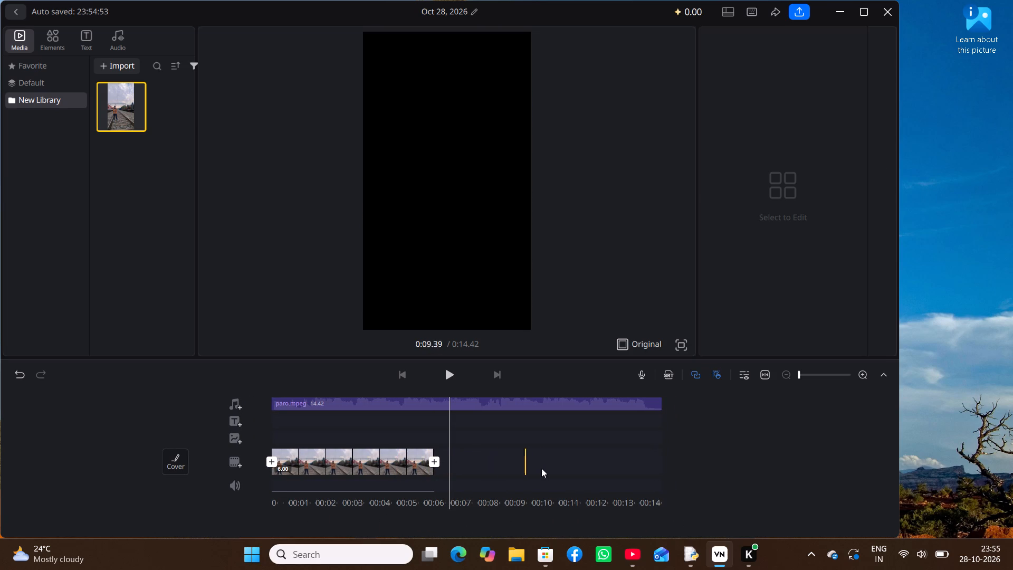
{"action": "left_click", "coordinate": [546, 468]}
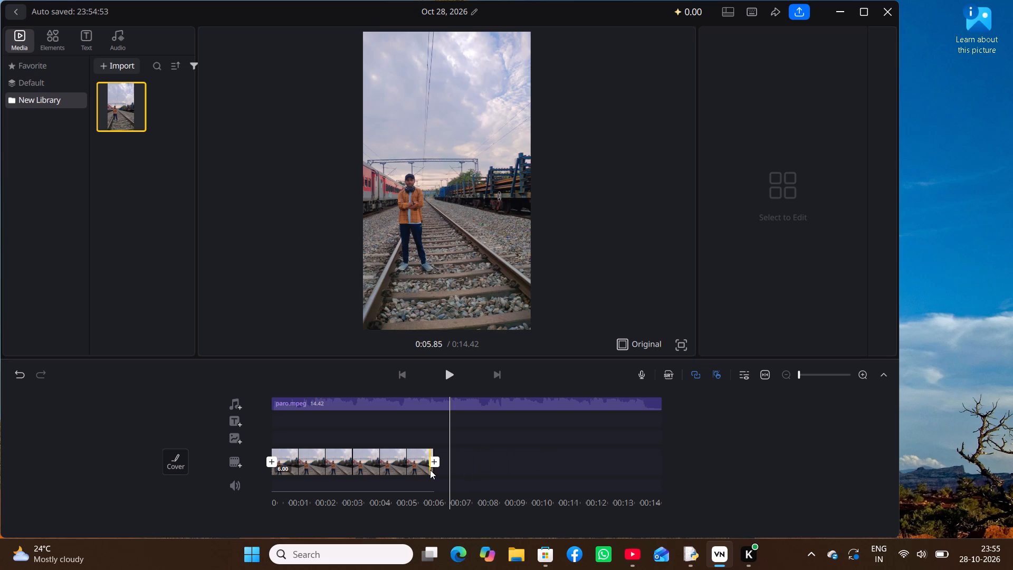
Apply the basic Black transition with a duration of 0.8 at the end of the photo clip.
{"action": "left_click", "coordinate": [434, 461]}
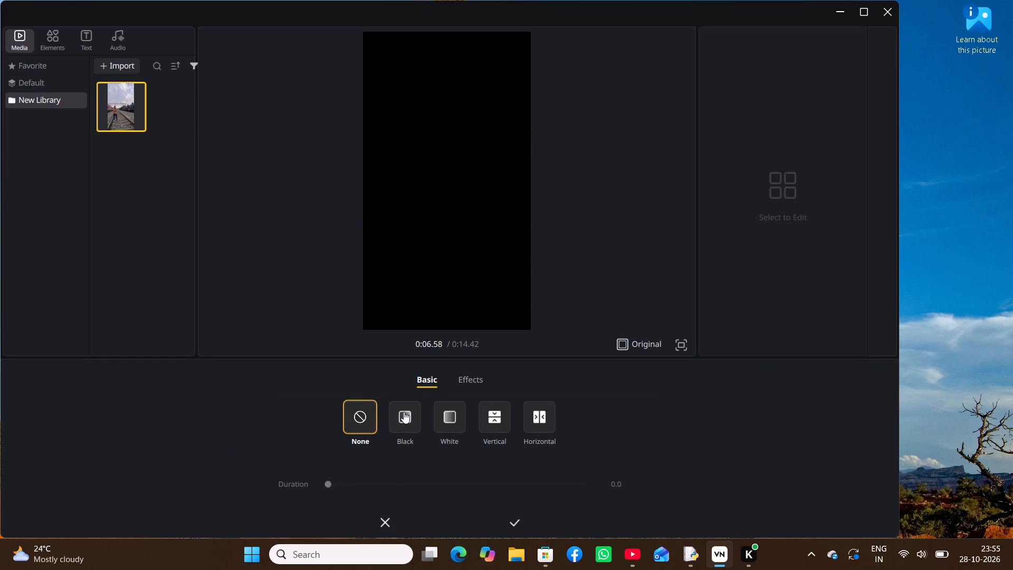
{"action": "left_click", "coordinate": [404, 412]}
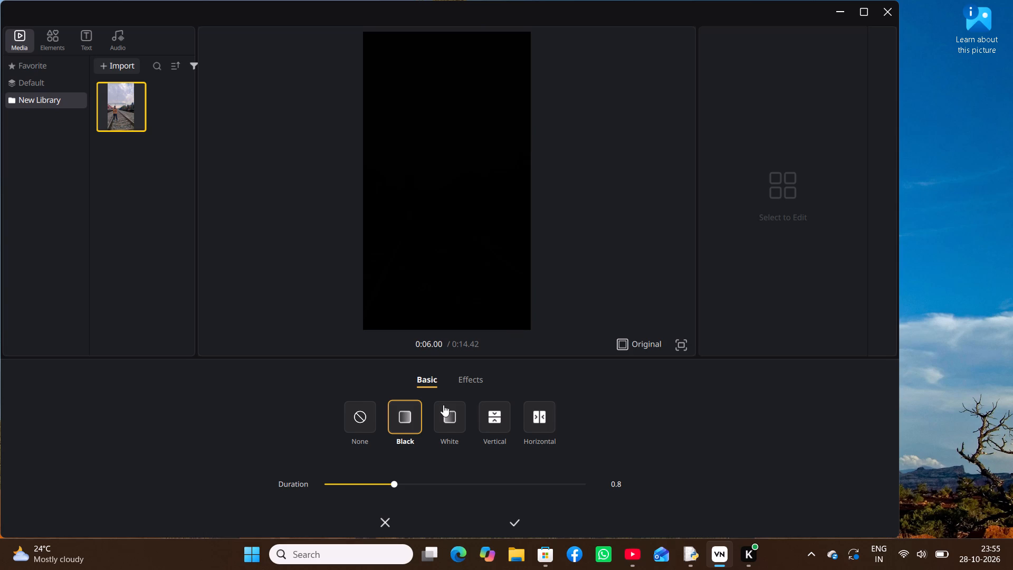
{"action": "left_click", "coordinate": [514, 518]}
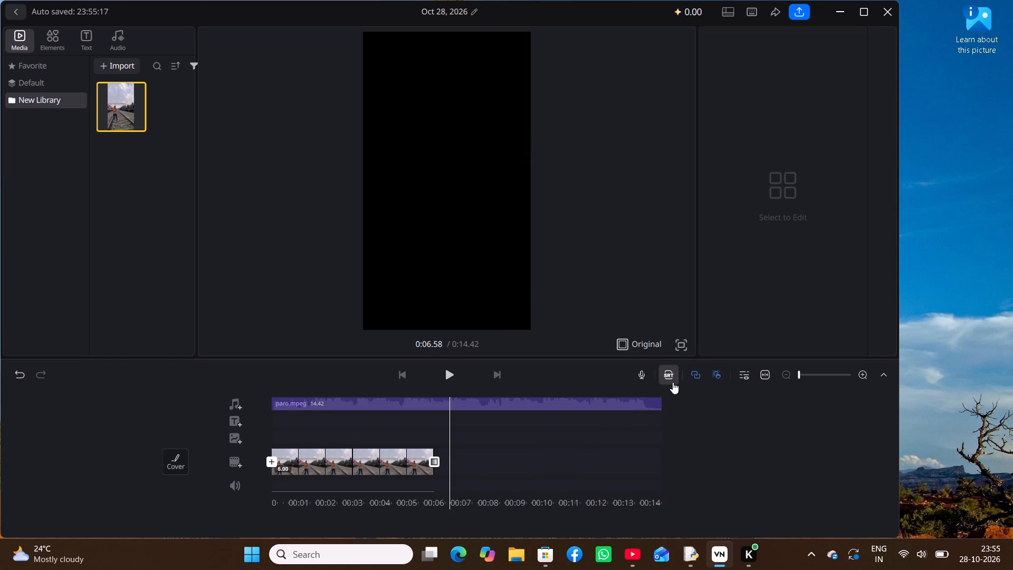
Turn off Track Linkage so other elements do not move with the main track clips.
{"action": "left_click", "coordinate": [701, 366]}
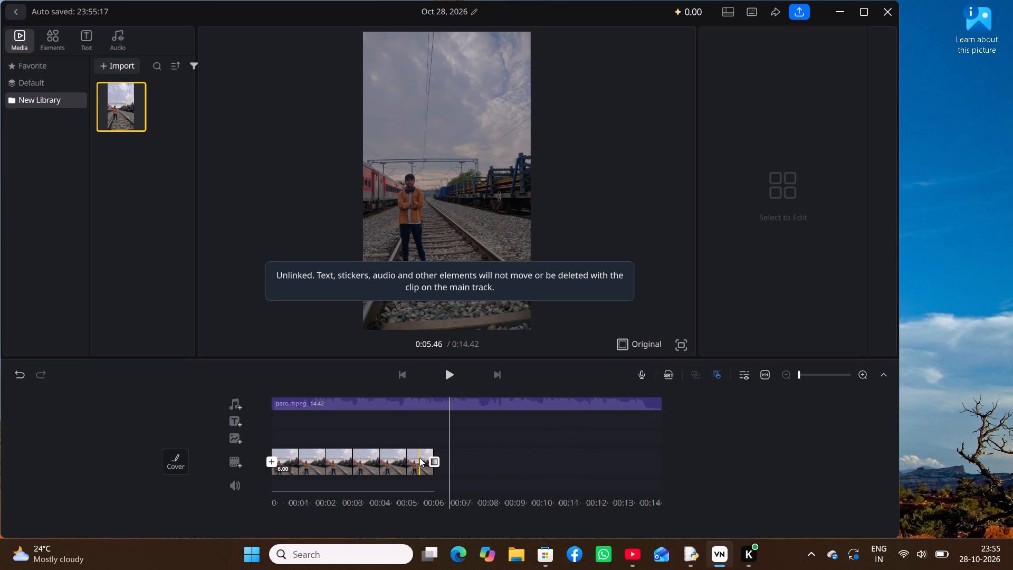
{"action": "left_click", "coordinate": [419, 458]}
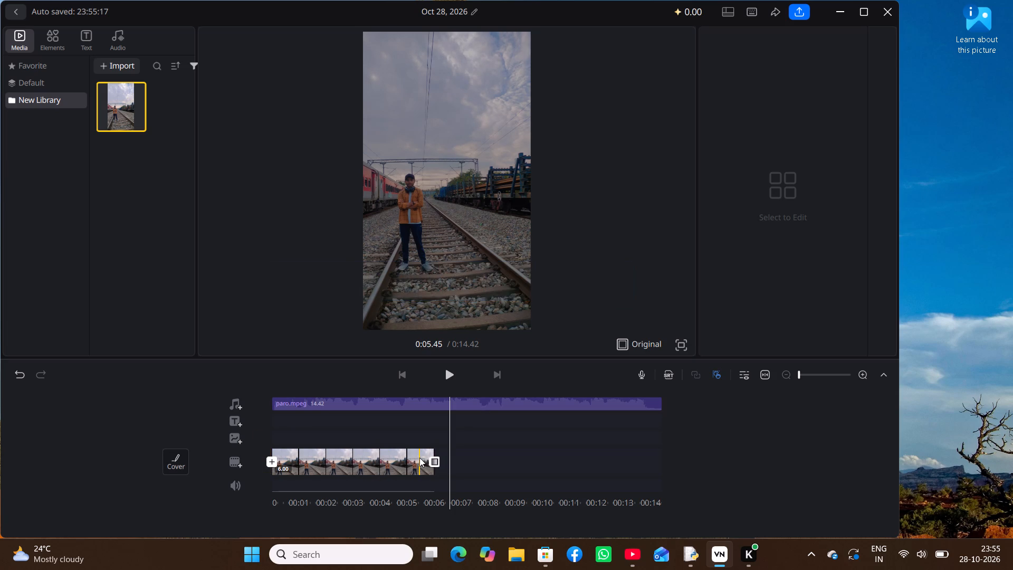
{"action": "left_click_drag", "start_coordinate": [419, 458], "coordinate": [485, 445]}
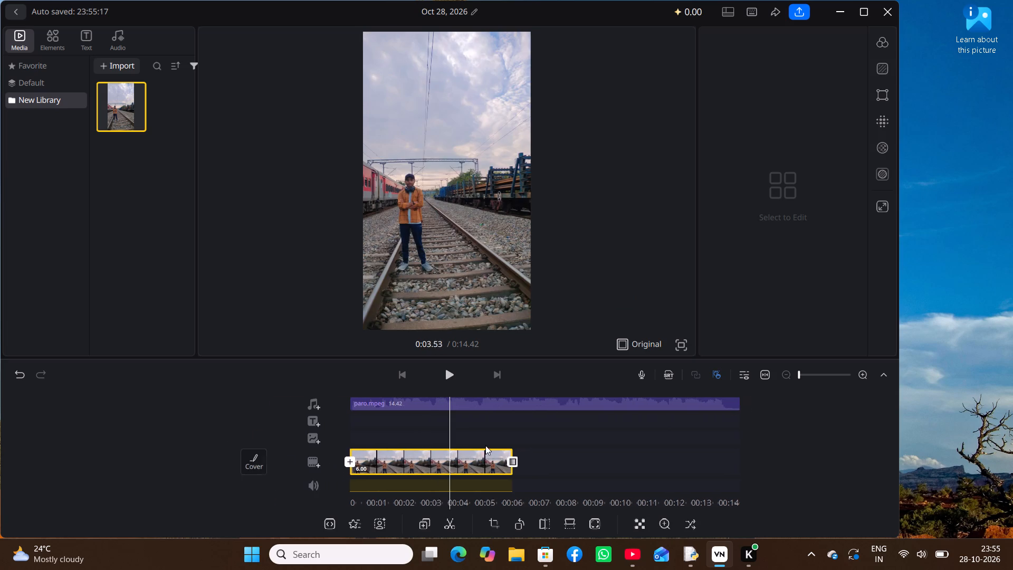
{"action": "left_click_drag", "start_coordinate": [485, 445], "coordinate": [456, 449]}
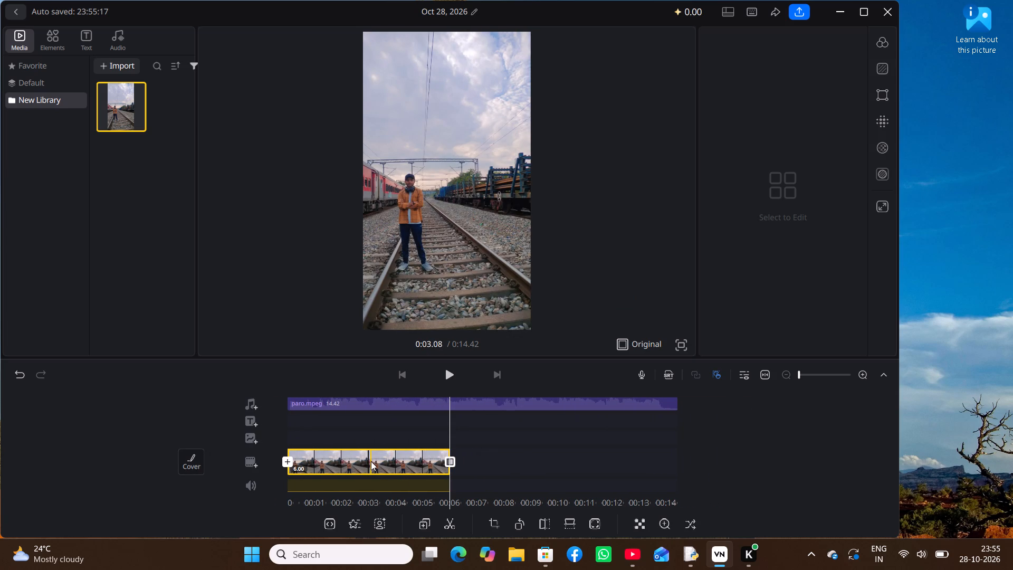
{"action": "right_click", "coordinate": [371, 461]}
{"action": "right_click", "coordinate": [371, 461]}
Play the timeline from the end of the photo clip through to the end of the audio.
{"action": "left_click", "coordinate": [449, 377]}
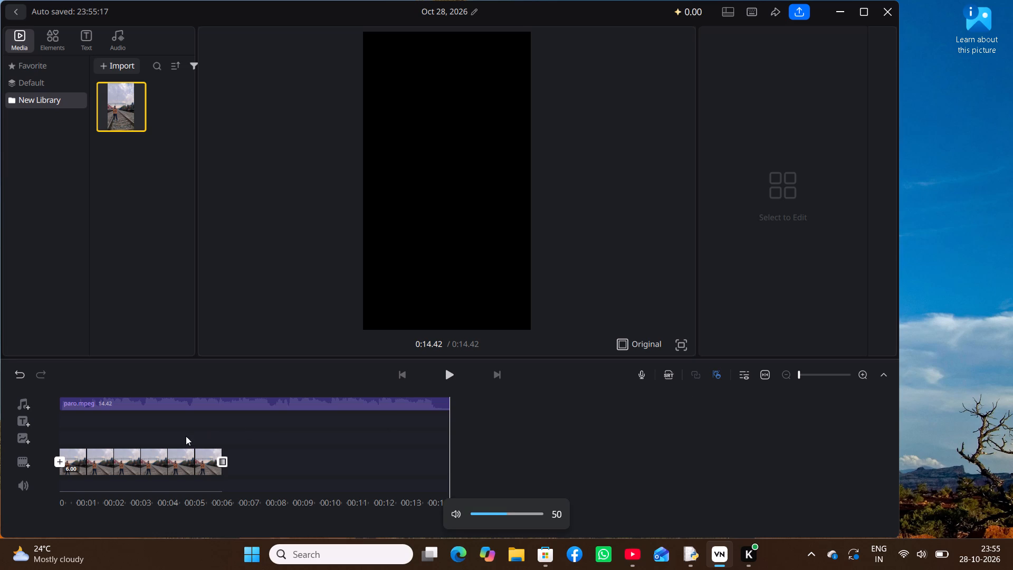
Add edit1.jpeg from New Library to the main track again, directly after the 6-second photo clip.
{"action": "left_click", "coordinate": [192, 448]}
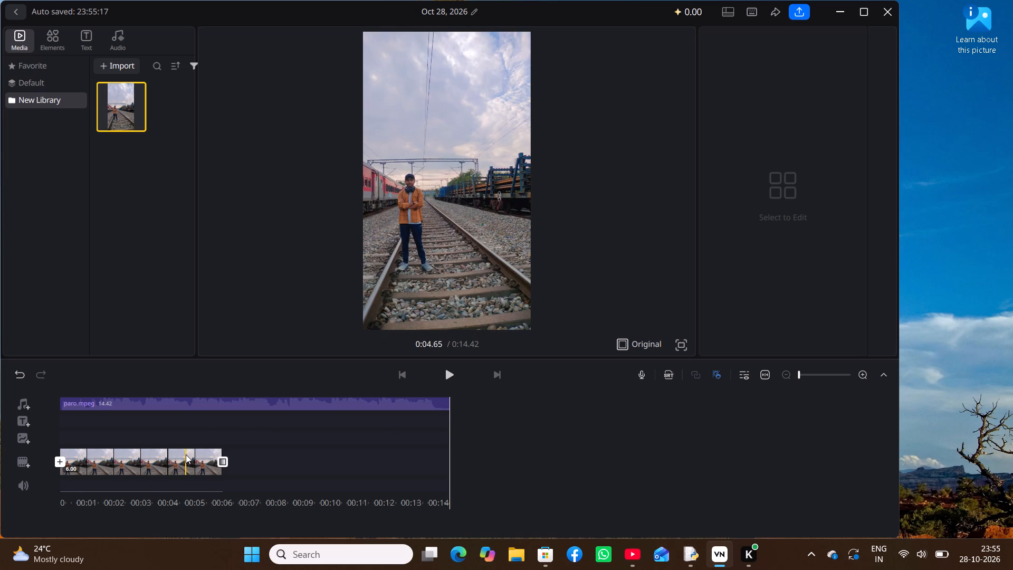
{"action": "left_click_drag", "start_coordinate": [394, 503], "coordinate": [391, 458]}
{"action": "scroll", "coordinate": [391, 458], "scroll_direction": "right", "scroll_amount": 4}
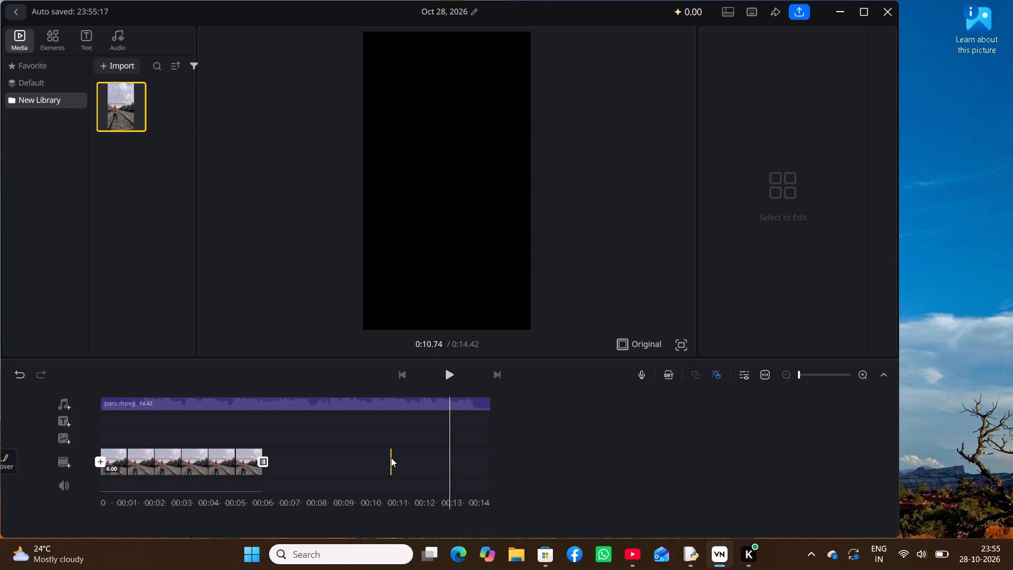
{"action": "scroll", "coordinate": [391, 458], "scroll_direction": "right", "scroll_amount": 14}
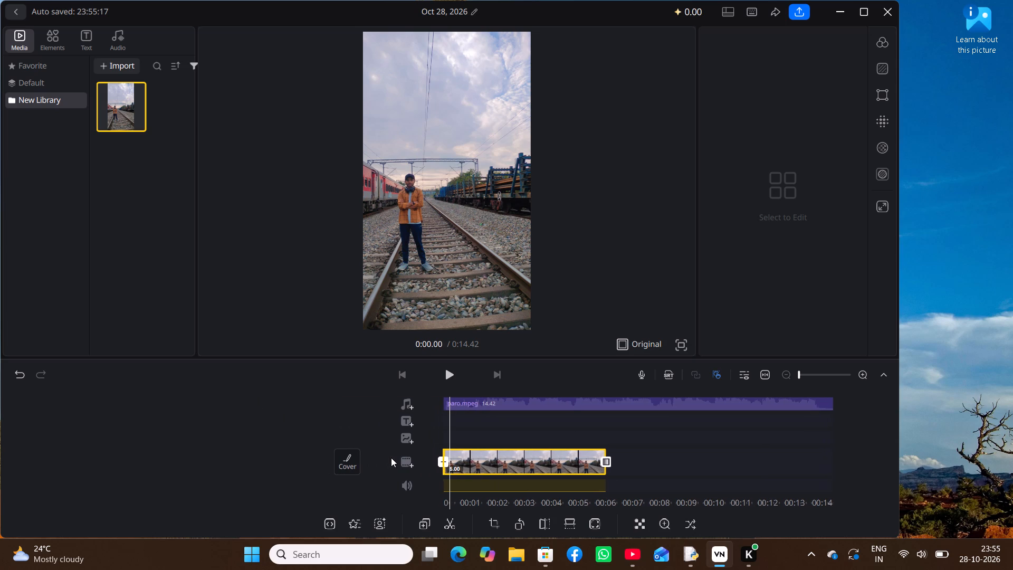
{"action": "scroll", "coordinate": [391, 458], "scroll_direction": "right", "scroll_amount": 2}
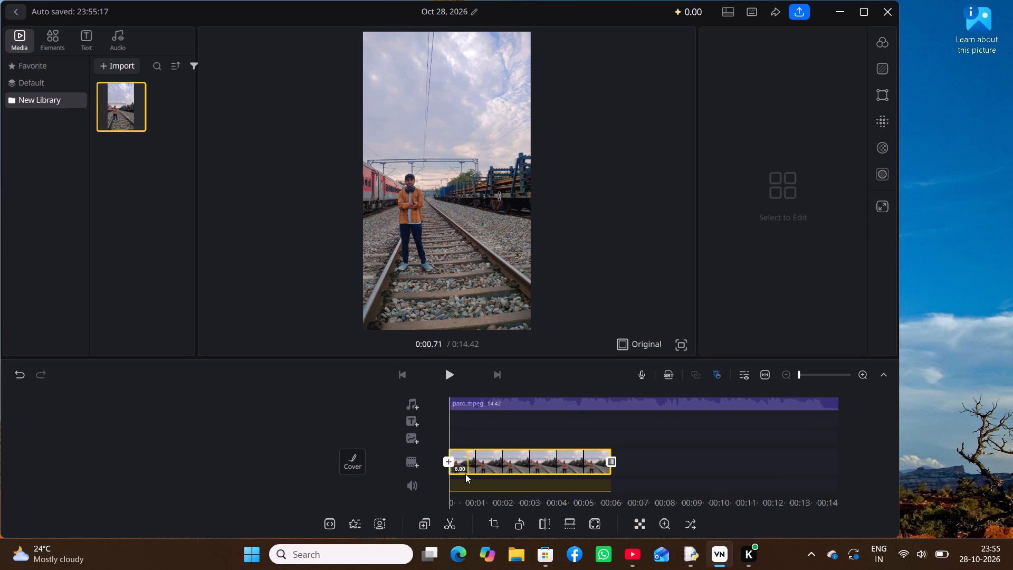
{"action": "left_click", "coordinate": [121, 104]}
{"action": "left_click_drag", "start_coordinate": [121, 104], "coordinate": [460, 364]}
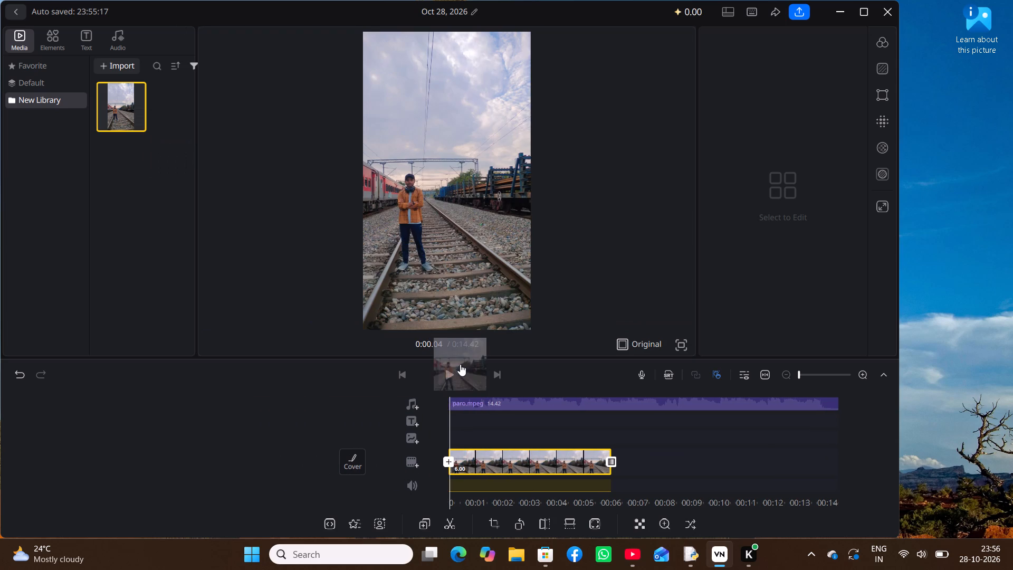
{"action": "left_click_drag", "start_coordinate": [460, 364], "coordinate": [650, 465]}
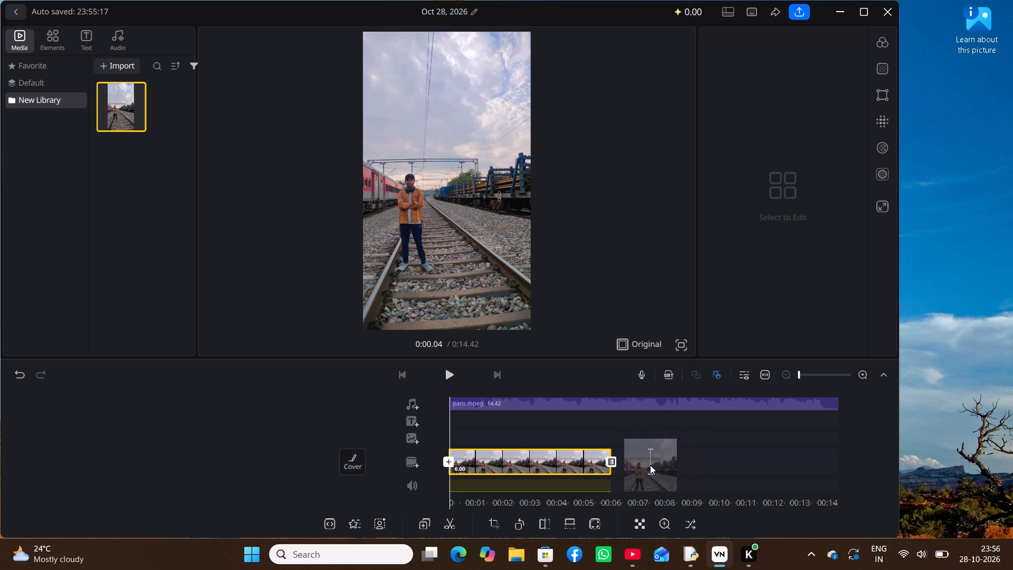
{"action": "left_click_drag", "start_coordinate": [650, 465], "coordinate": [645, 462]}
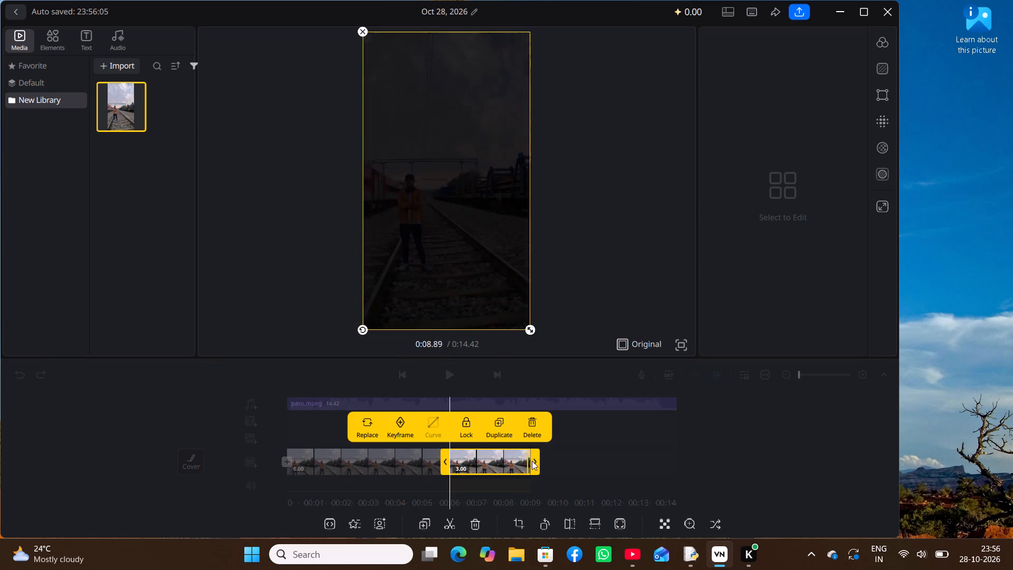
Extend the end of the second photo clip to a duration of 8.15 seconds and leave trimming.
{"action": "left_click_drag", "start_coordinate": [533, 459], "coordinate": [669, 451]}
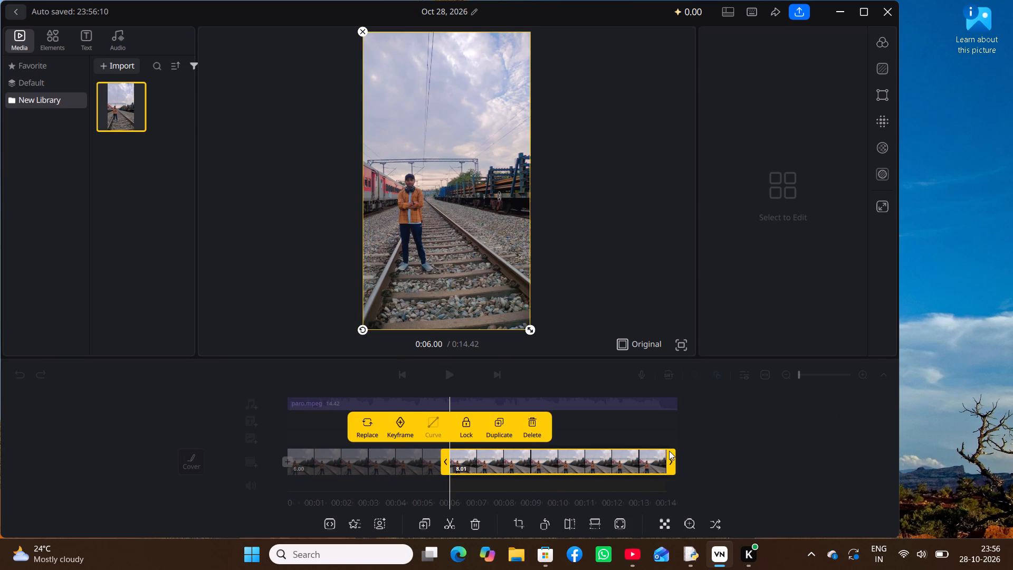
{"action": "left_click_drag", "start_coordinate": [669, 451], "coordinate": [673, 449]}
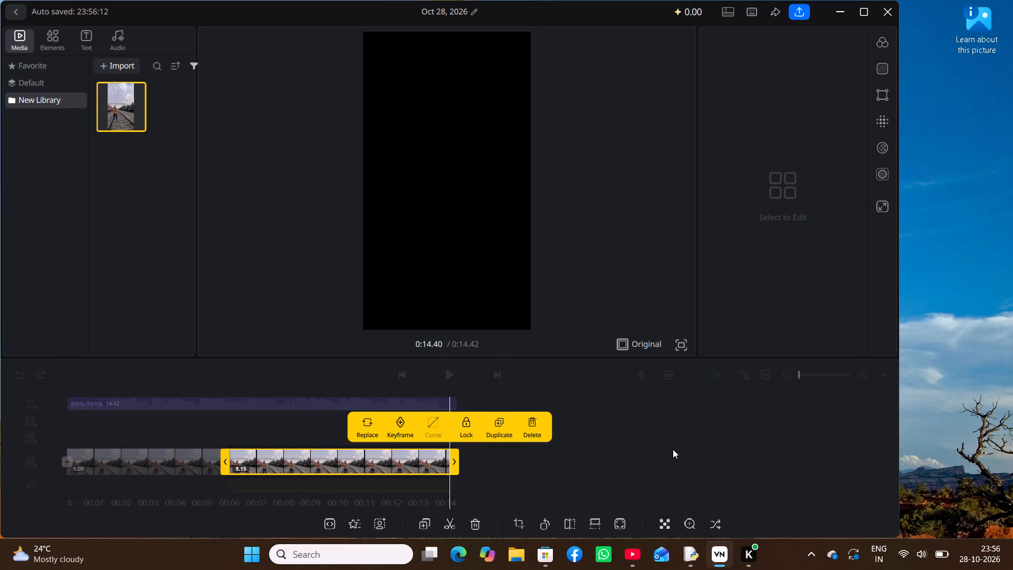
{"action": "left_click", "coordinate": [637, 458]}
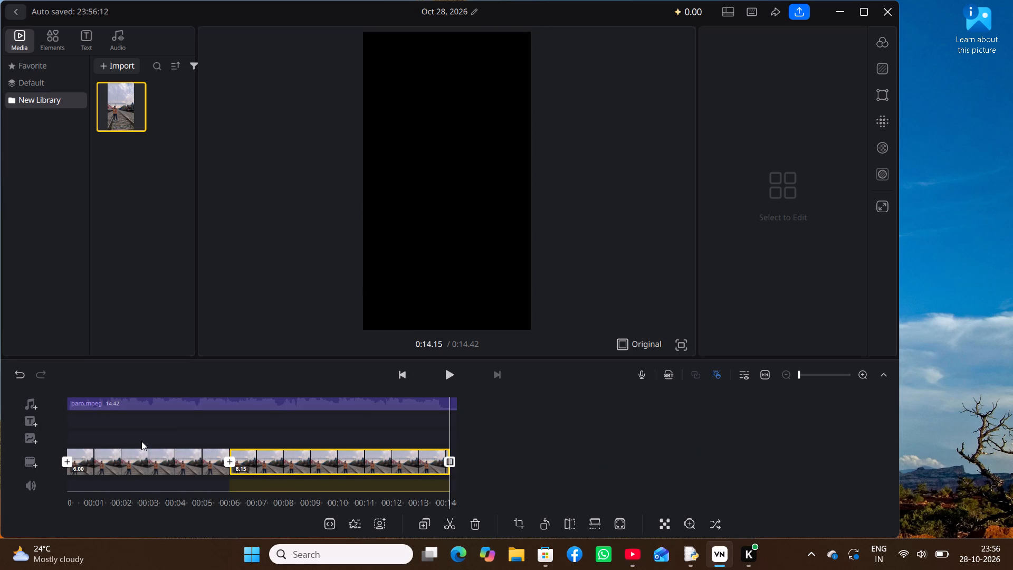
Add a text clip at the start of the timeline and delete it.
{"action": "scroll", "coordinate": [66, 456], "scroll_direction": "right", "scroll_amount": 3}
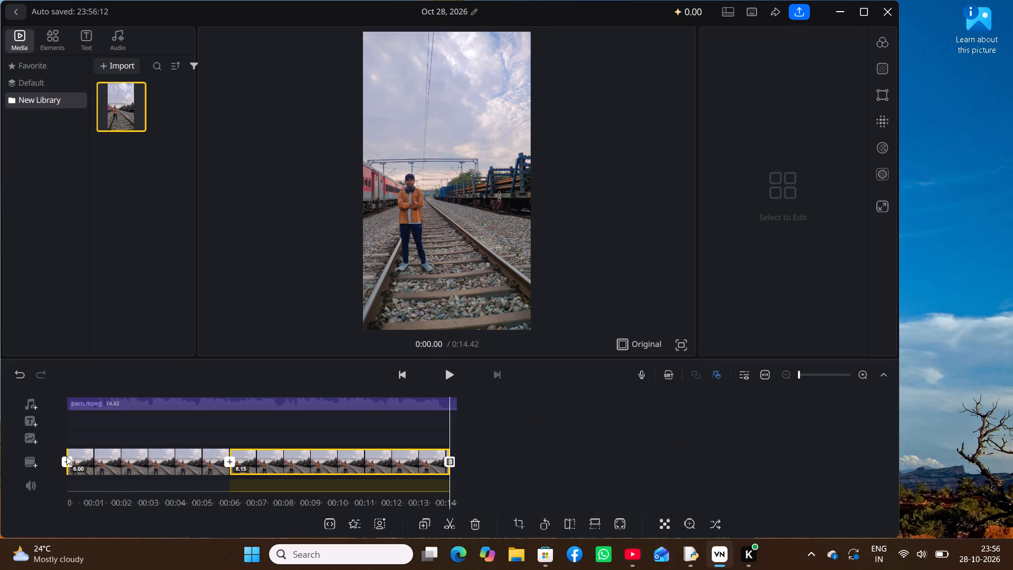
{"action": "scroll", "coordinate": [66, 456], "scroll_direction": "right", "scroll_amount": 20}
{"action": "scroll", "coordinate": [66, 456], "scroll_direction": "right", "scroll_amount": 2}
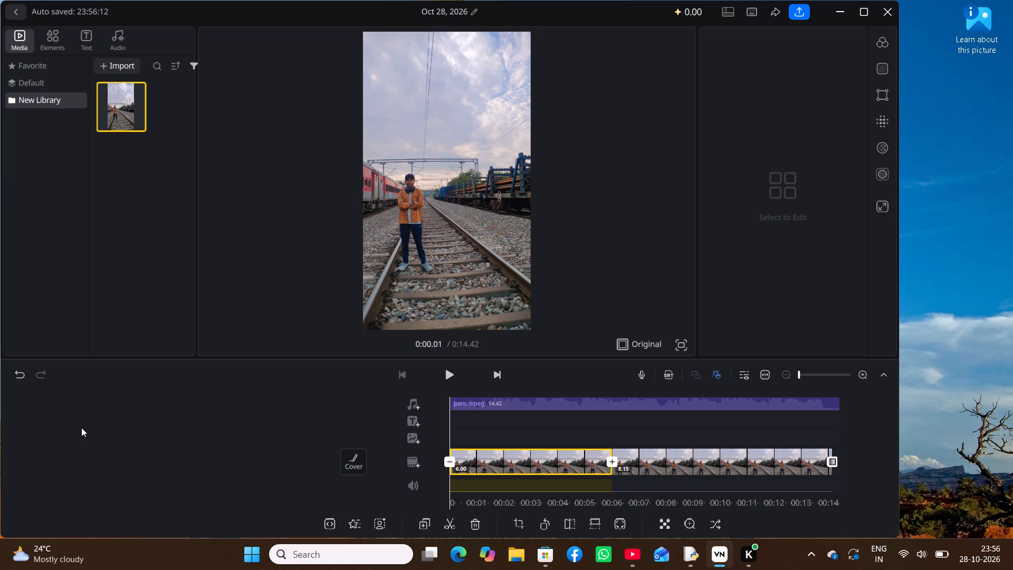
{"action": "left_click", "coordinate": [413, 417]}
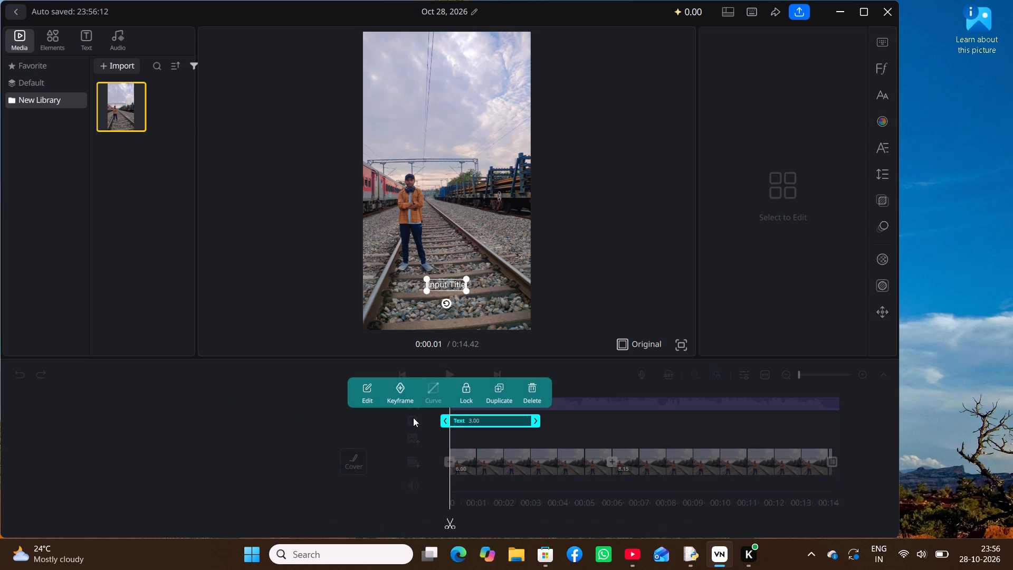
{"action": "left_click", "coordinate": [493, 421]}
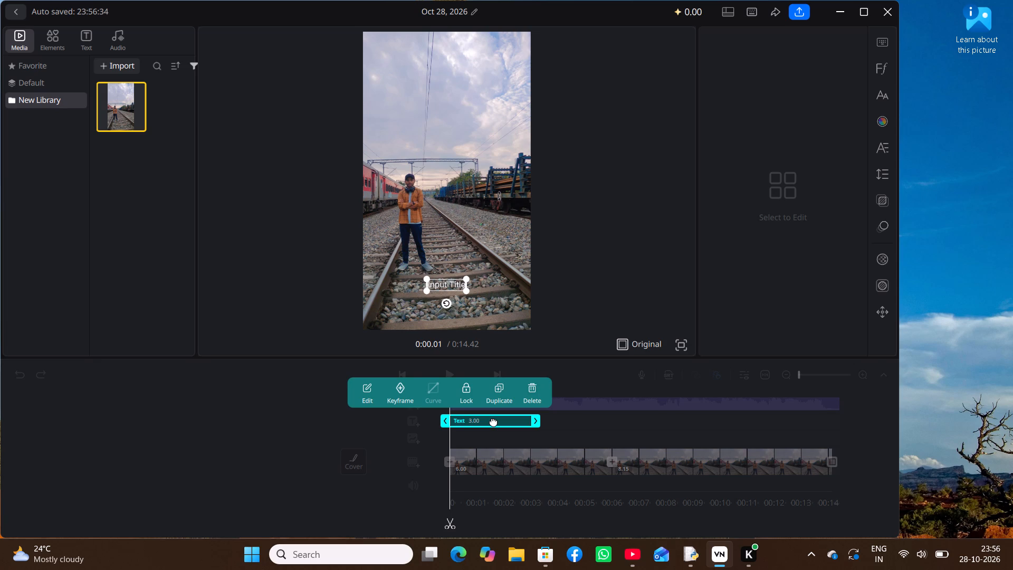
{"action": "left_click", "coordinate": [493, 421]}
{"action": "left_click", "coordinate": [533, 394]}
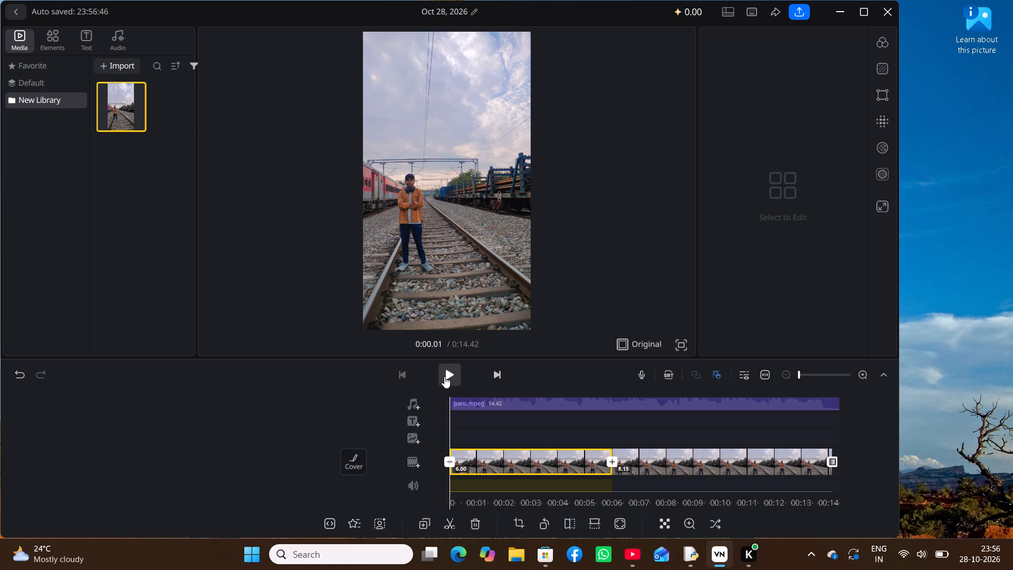
Play the video from the start and pause it at about 5 seconds.
{"action": "left_click", "coordinate": [444, 376]}
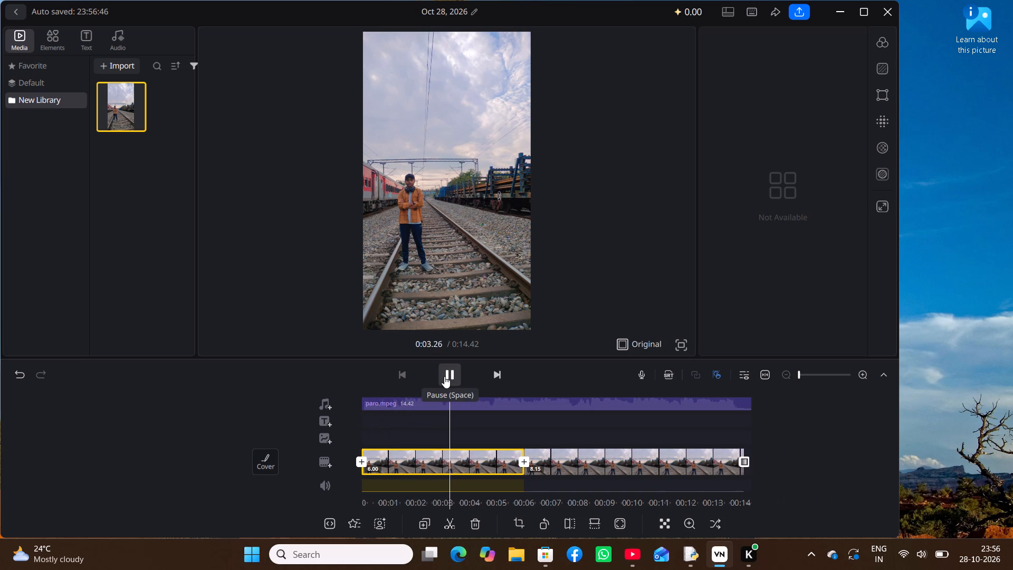
{"action": "left_click", "coordinate": [444, 376]}
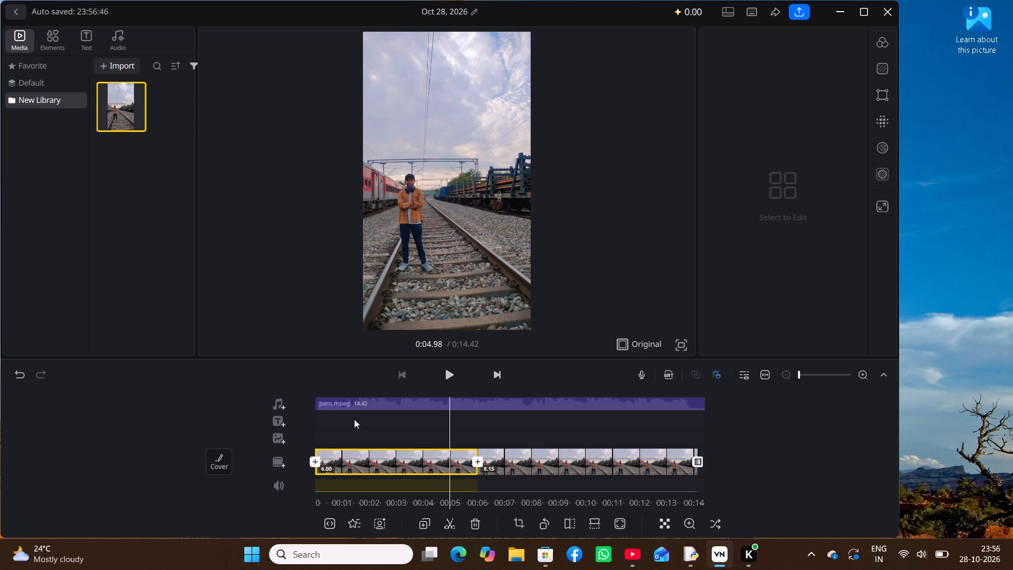
Add a text clip on the text track at about 1.5 seconds.
{"action": "scroll", "coordinate": [354, 419], "scroll_direction": "right", "scroll_amount": 4}
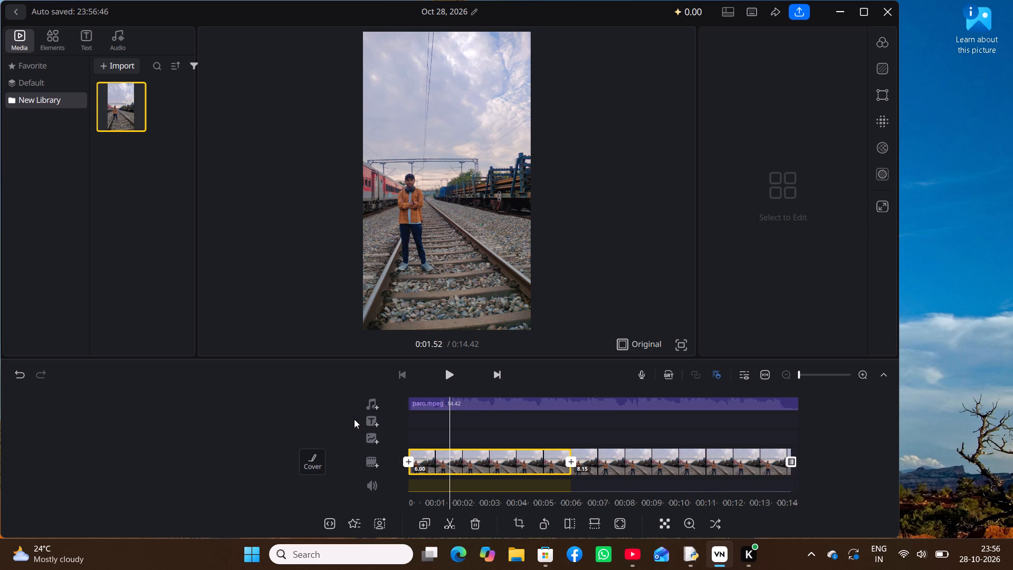
{"action": "left_click", "coordinate": [375, 420]}
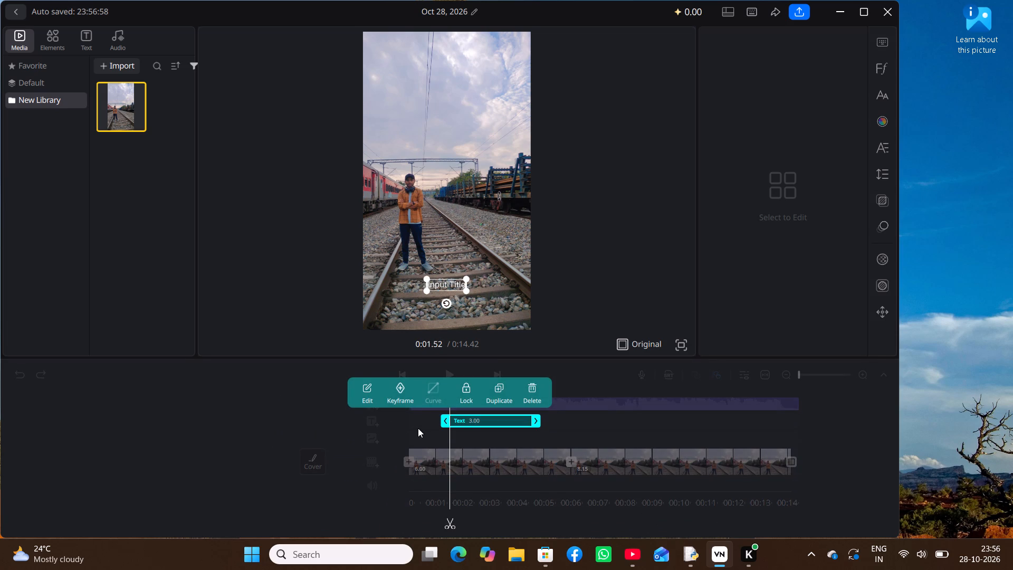
{"action": "key", "text": "BackSpace"}
{"action": "left_click", "coordinate": [375, 417]}
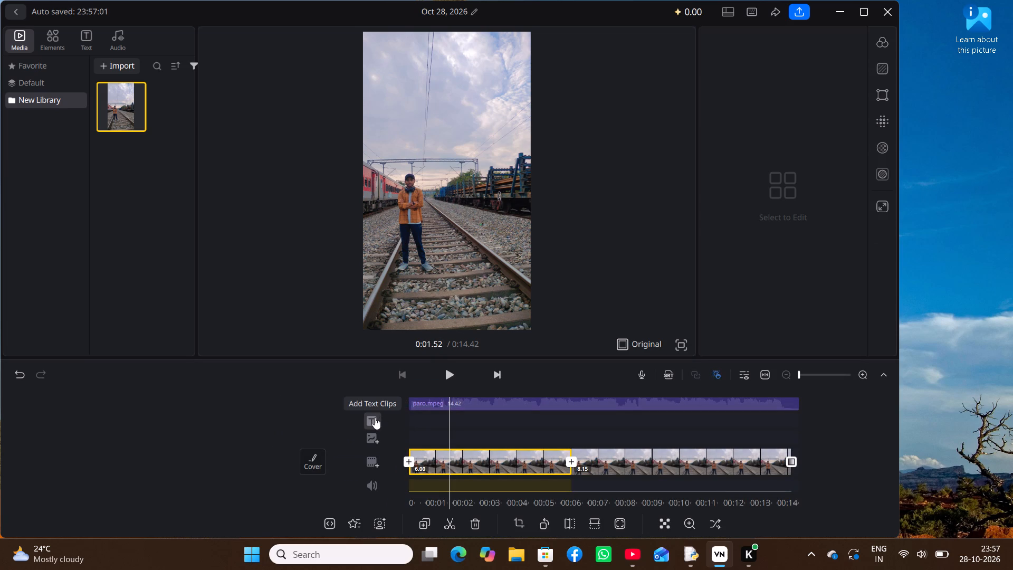
{"action": "key", "text": "e"}
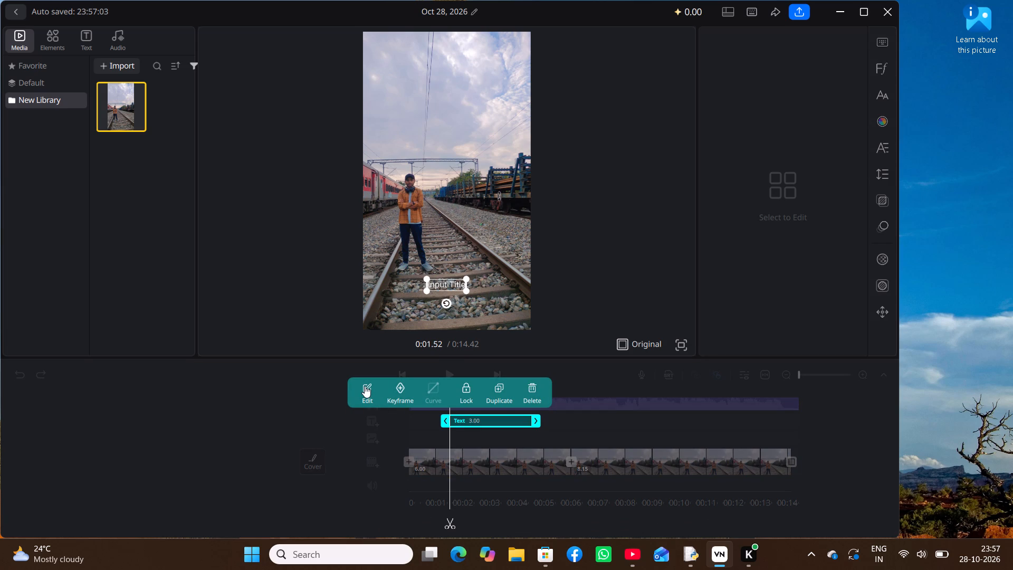
Set the new text clip's wording to "EK JAAN GYE" with "EK JAATE NI" on a second line, and leave text editing.
{"action": "left_click", "coordinate": [363, 385]}
{"action": "key", "text": "e"}
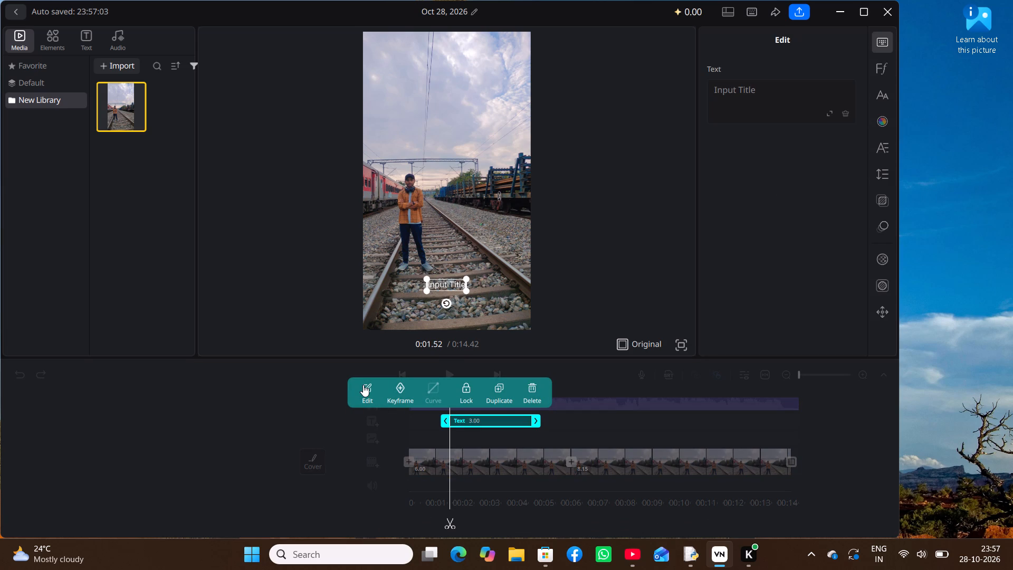
{"action": "key", "text": "e"}
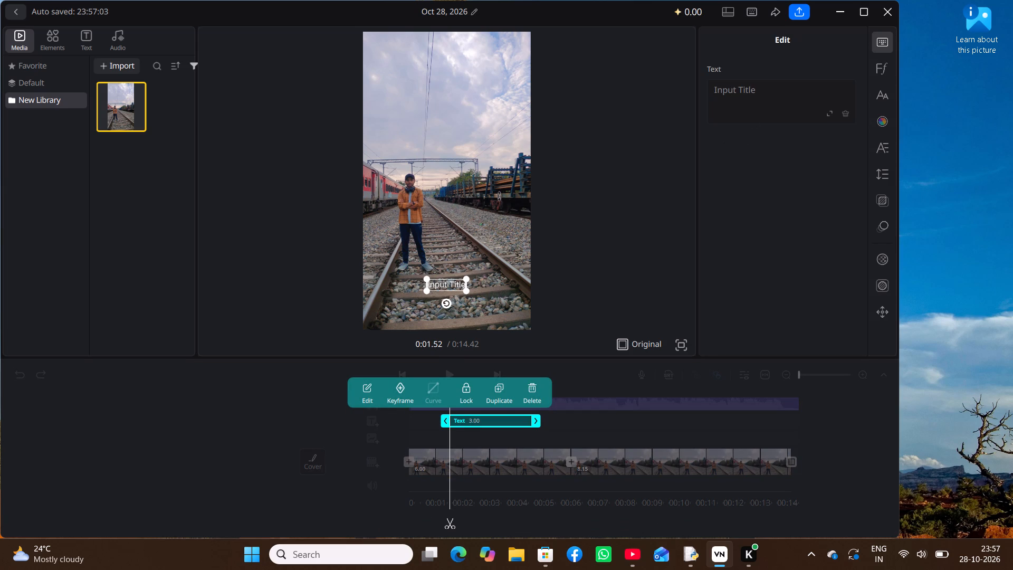
{"action": "left_click", "coordinate": [743, 104]}
{"action": "type", "text": "EK JAAN GYA"}
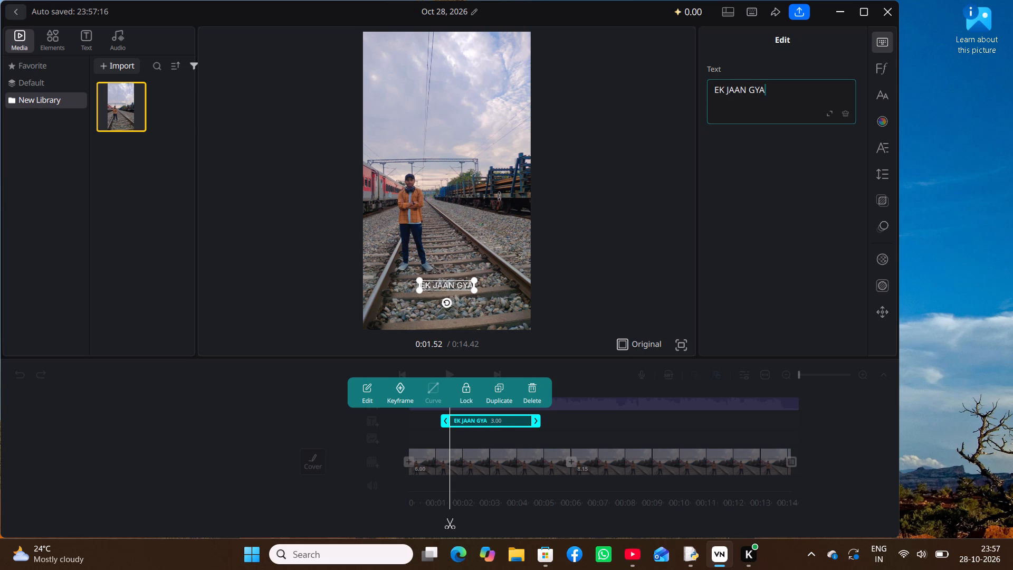
{"action": "key", "text": "BackSpace"}
{"action": "type", "text": "E"}
{"action": "key", "text": "space"}
{"action": "key", "text": "Return"}
{"action": "key", "text": "e"}
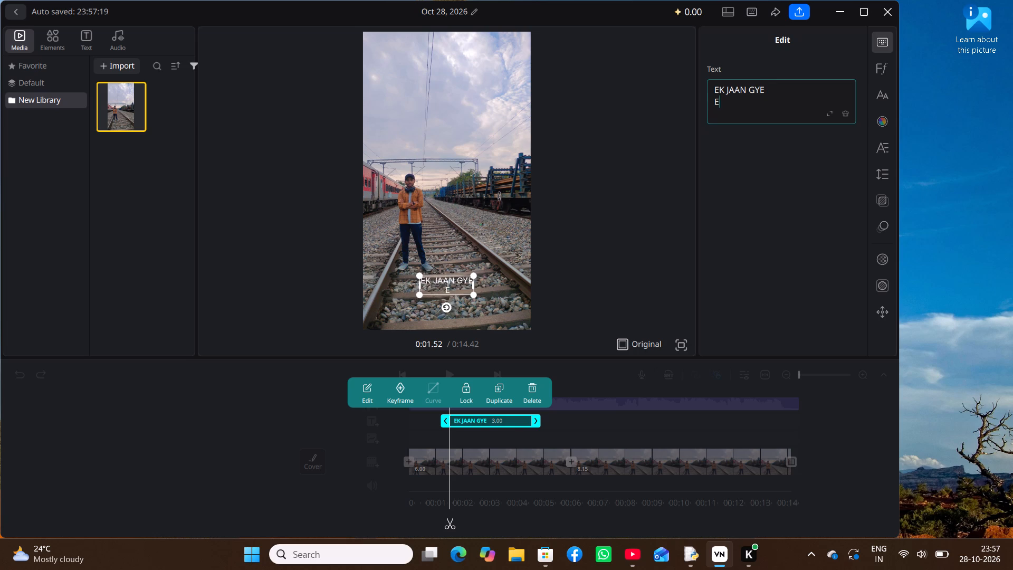
{"action": "type", "text": "K J"}
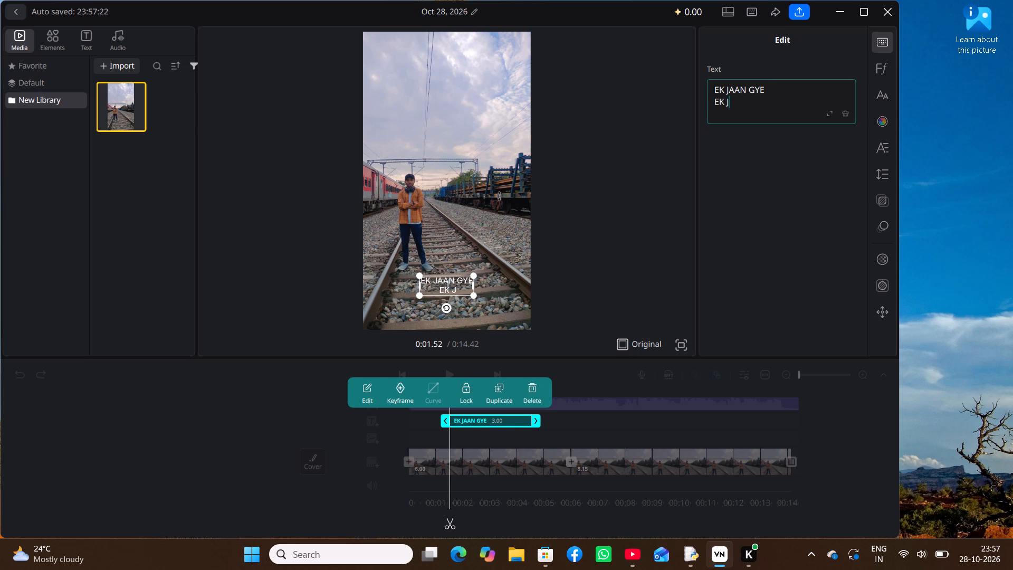
{"action": "type", "text": "AATE NI"}
{"action": "key", "text": "space"}
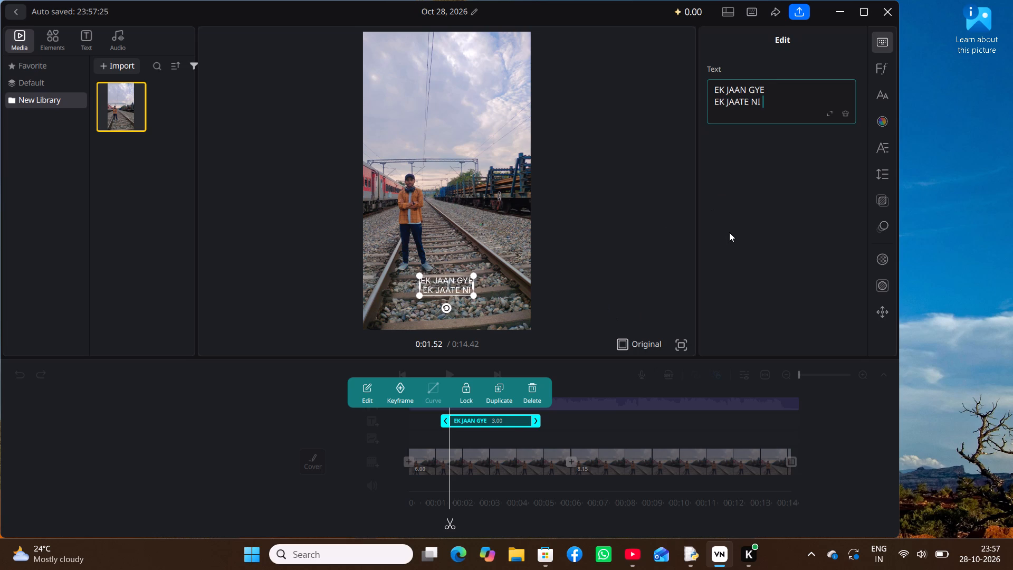
{"action": "left_click", "coordinate": [730, 232]}
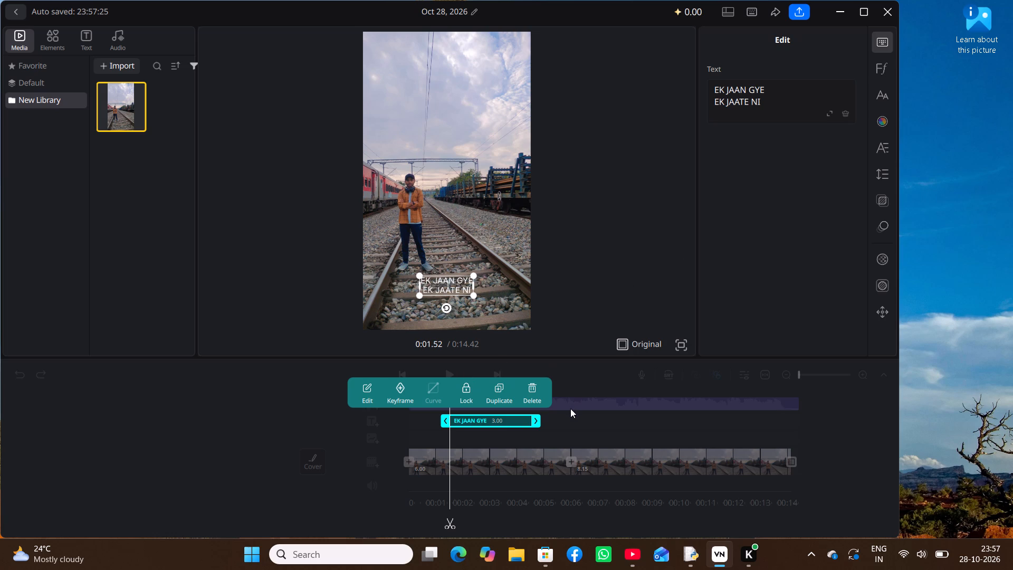
{"action": "left_click", "coordinate": [570, 408]}
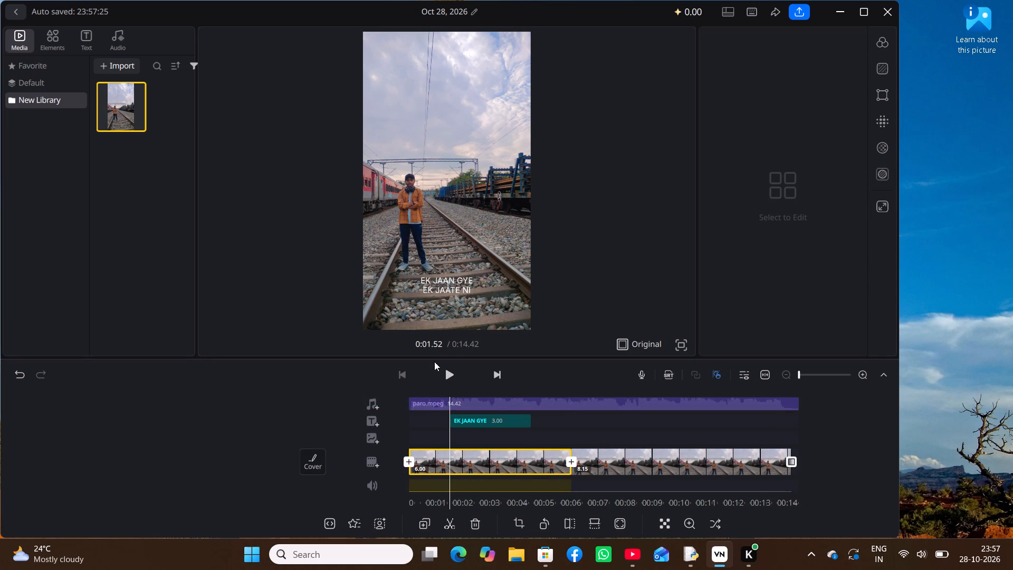
Play the video from about 1.5 seconds to check the first title's timing, and return to the title's start.
{"action": "left_click", "coordinate": [446, 369]}
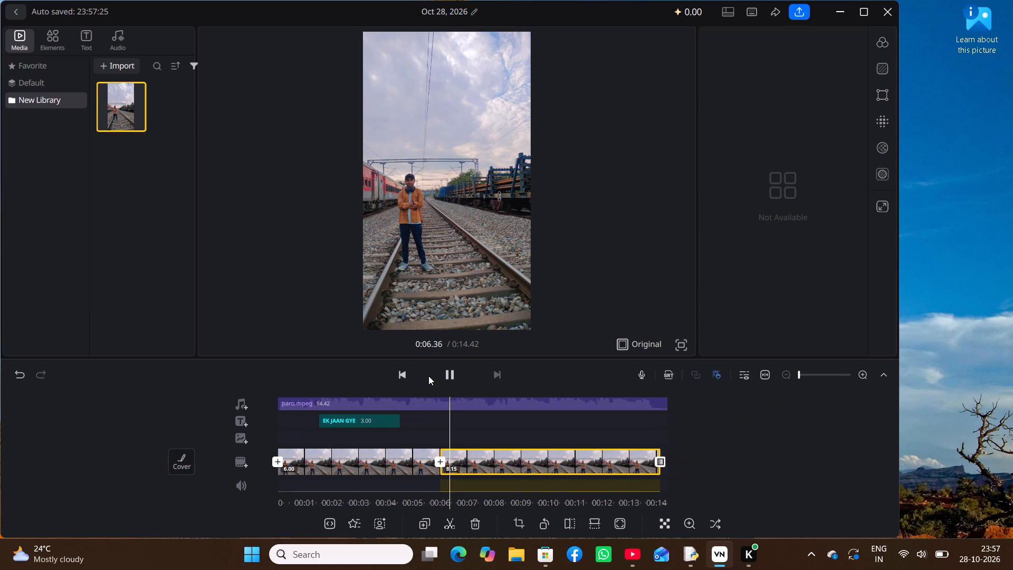
{"action": "scroll", "coordinate": [428, 376], "scroll_direction": "right", "scroll_amount": 1}
{"action": "scroll", "coordinate": [449, 457], "scroll_direction": "right", "scroll_amount": 3}
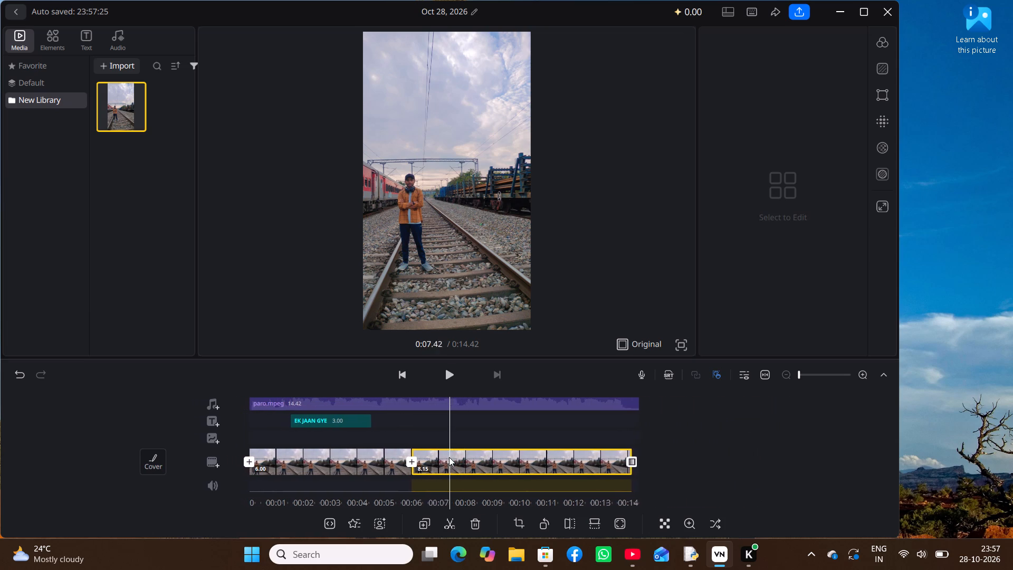
{"action": "scroll", "coordinate": [449, 457], "scroll_direction": "right", "scroll_amount": 6}
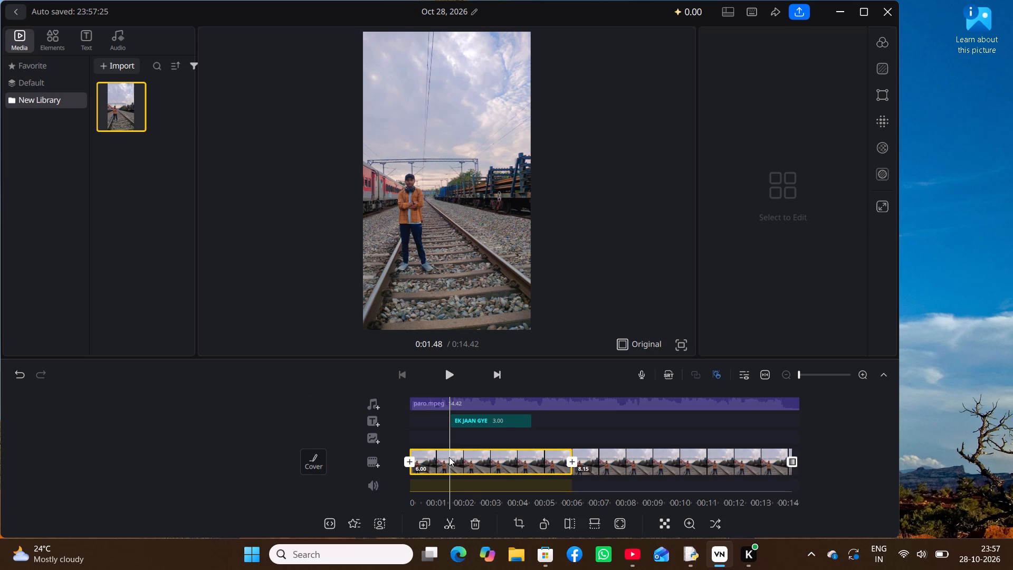
Add a second text clip starting where the EK JAAN GYE clip ends, at about 4.5 seconds.
{"action": "scroll", "coordinate": [449, 457], "scroll_direction": "left", "scroll_amount": 4}
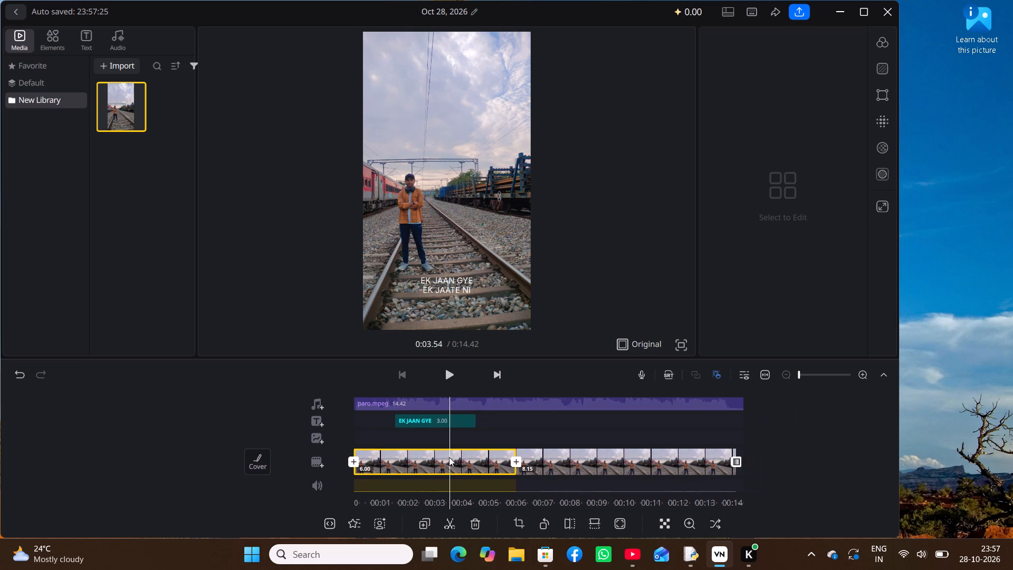
{"action": "scroll", "coordinate": [449, 457], "scroll_direction": "left", "scroll_amount": 4}
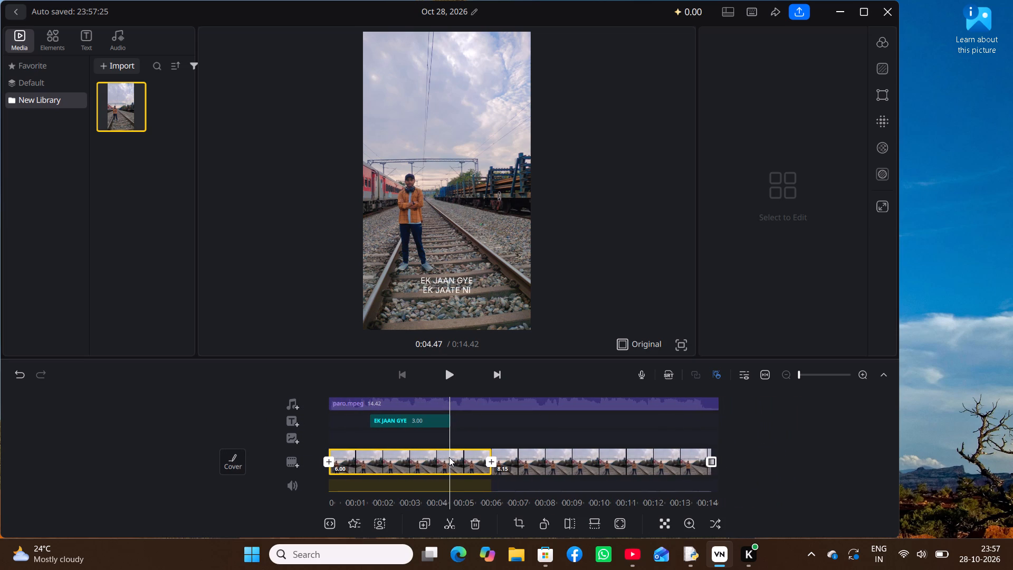
{"action": "left_click", "coordinate": [286, 419]}
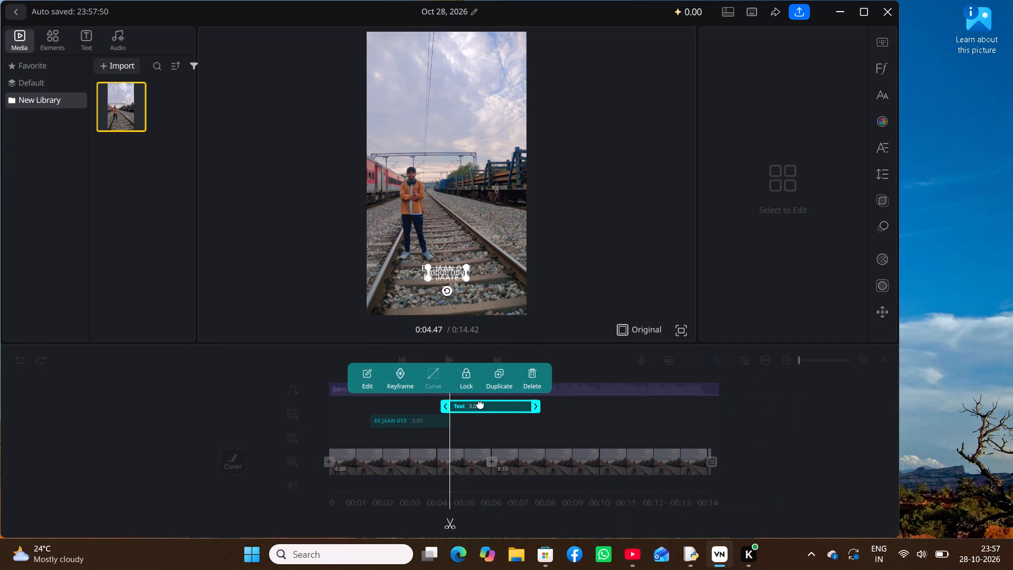
{"action": "left_click", "coordinate": [415, 433]}
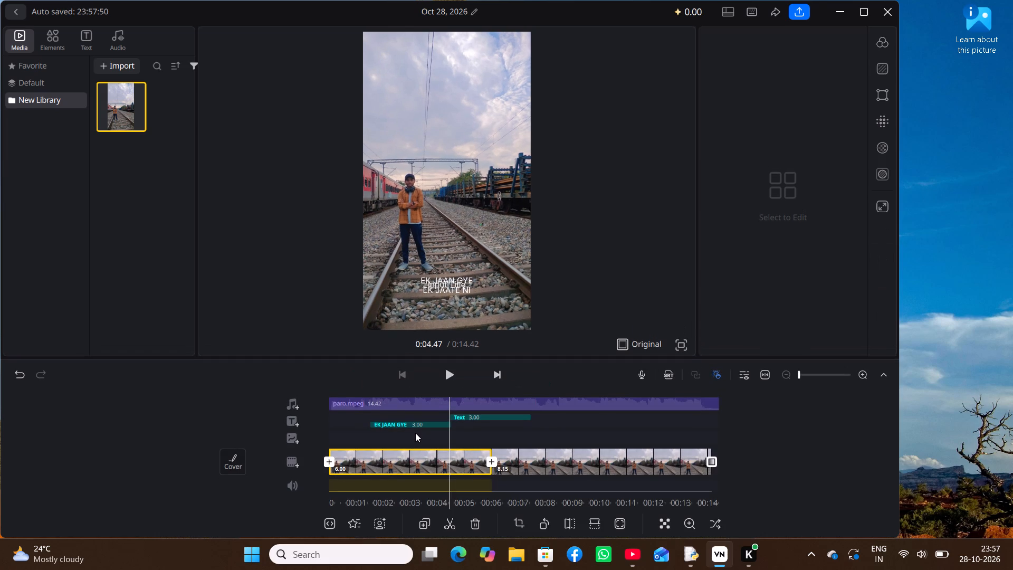
Play the video from the start of the second text clip.
{"action": "left_click", "coordinate": [444, 372]}
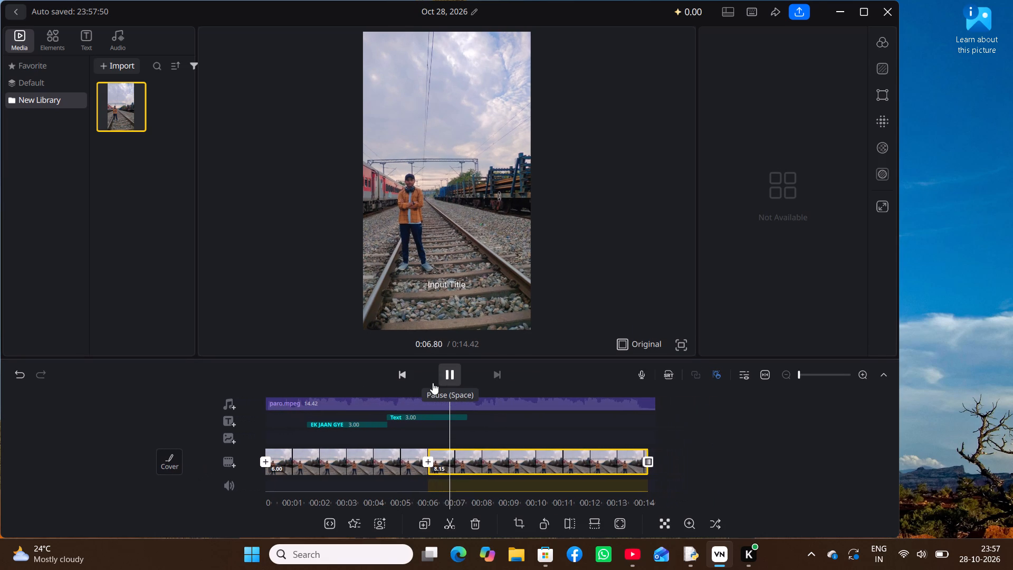
Set the second text clip's wording to "EK AUR SITAM NA KRR".
{"action": "left_click", "coordinate": [393, 414]}
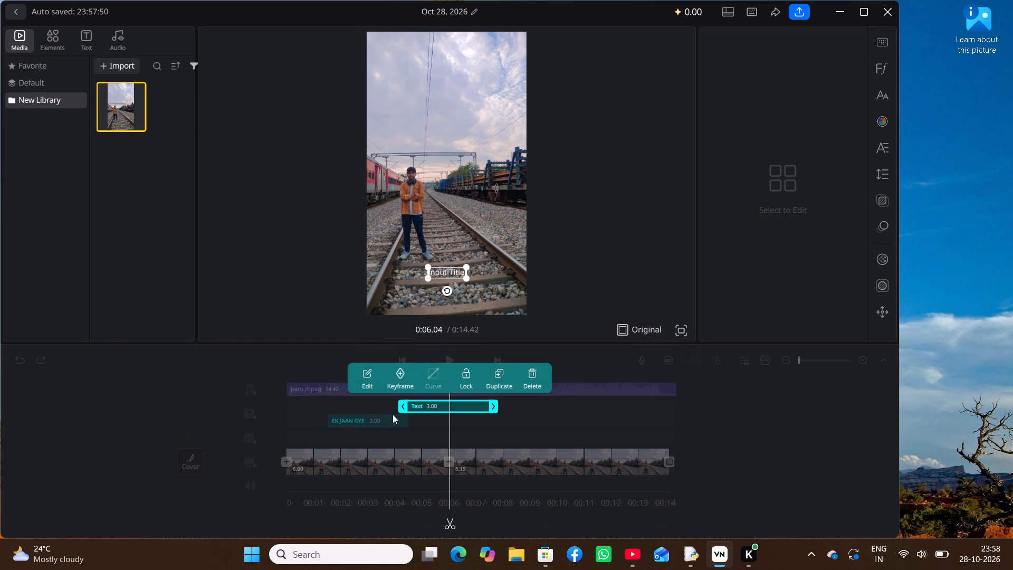
{"action": "left_click", "coordinate": [364, 367]}
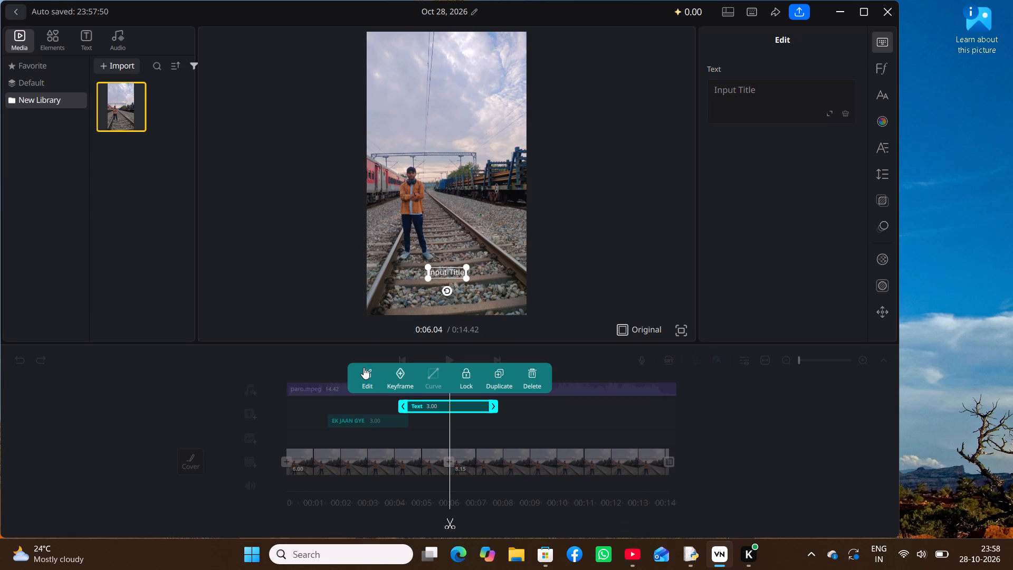
{"action": "left_click", "coordinate": [735, 102]}
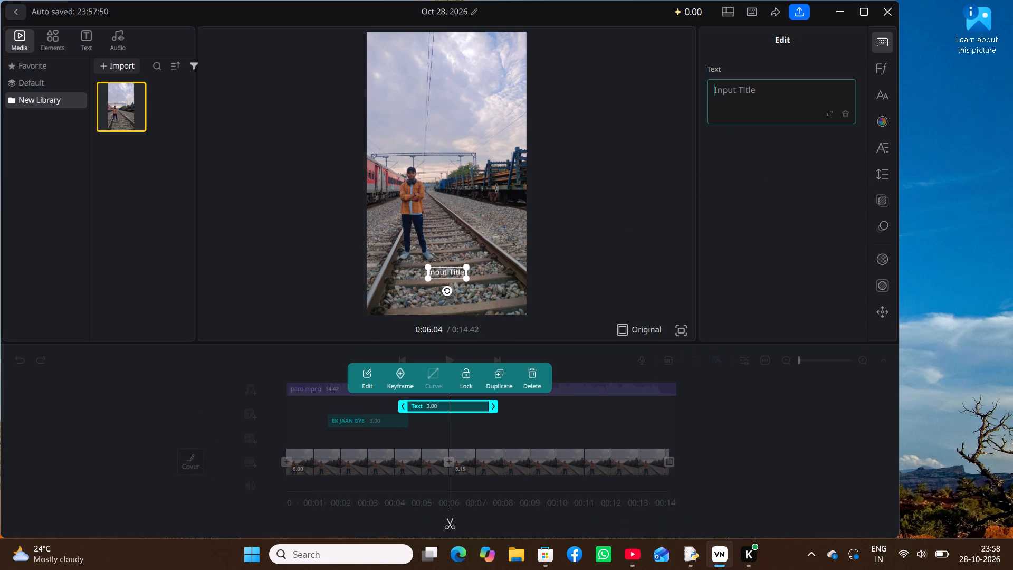
{"action": "type", "text": "EK AUR"}
{"action": "key", "text": "space"}
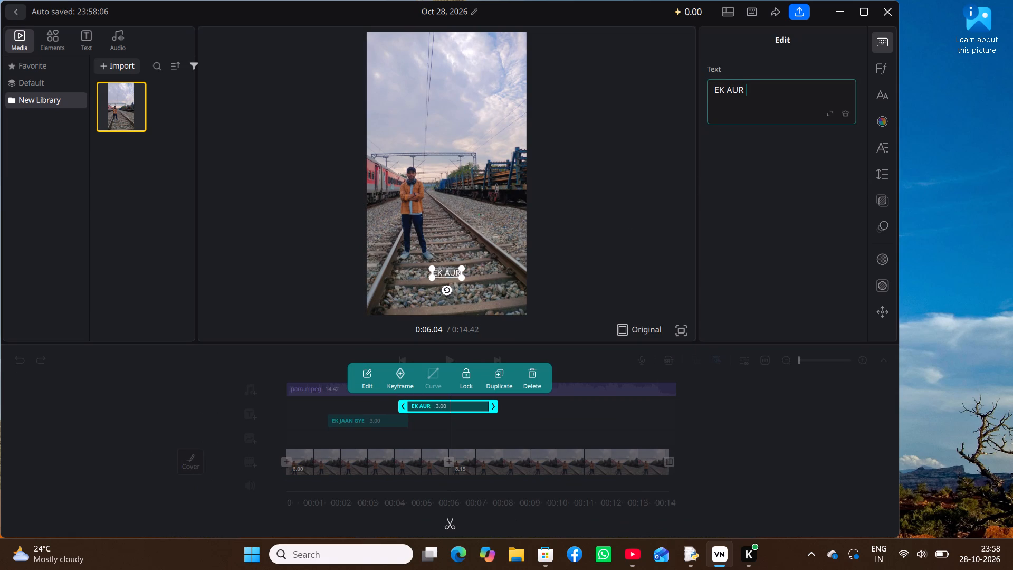
{"action": "type", "text": "SITAM"}
{"action": "key", "text": "space"}
{"action": "type", "text": "NA KRR"}
{"action": "key", "text": "space"}
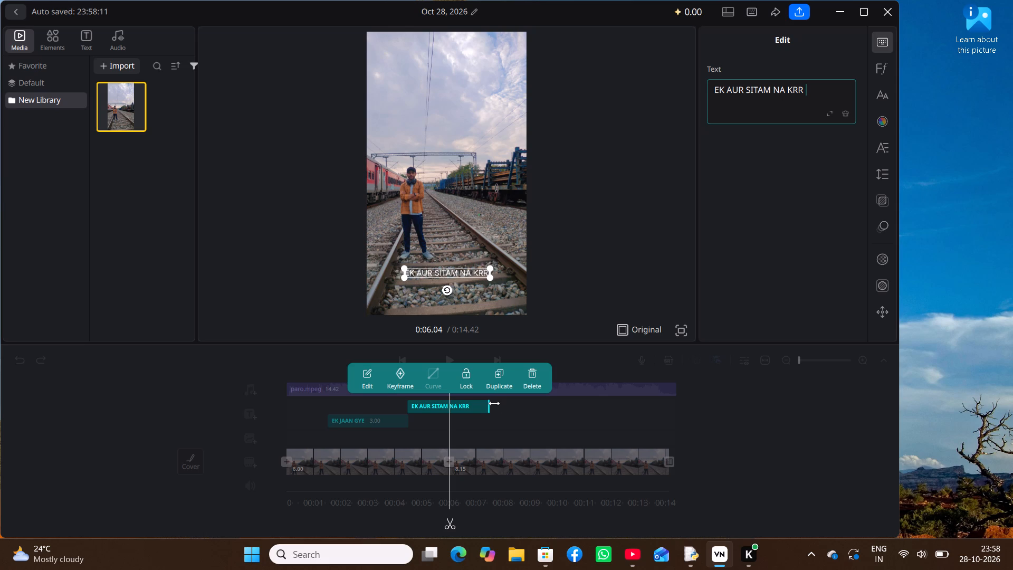
Shorten the end of the EK AUR SITAM NA KRR clip to just before the 7-second mark and leave trimming.
{"action": "left_click_drag", "start_coordinate": [491, 403], "coordinate": [475, 408]}
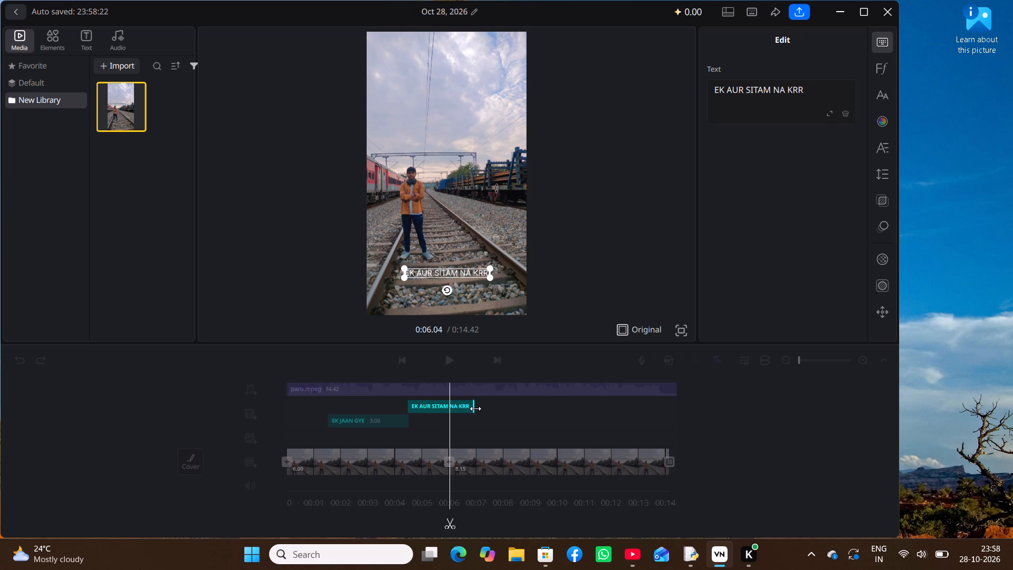
{"action": "left_click", "coordinate": [484, 425]}
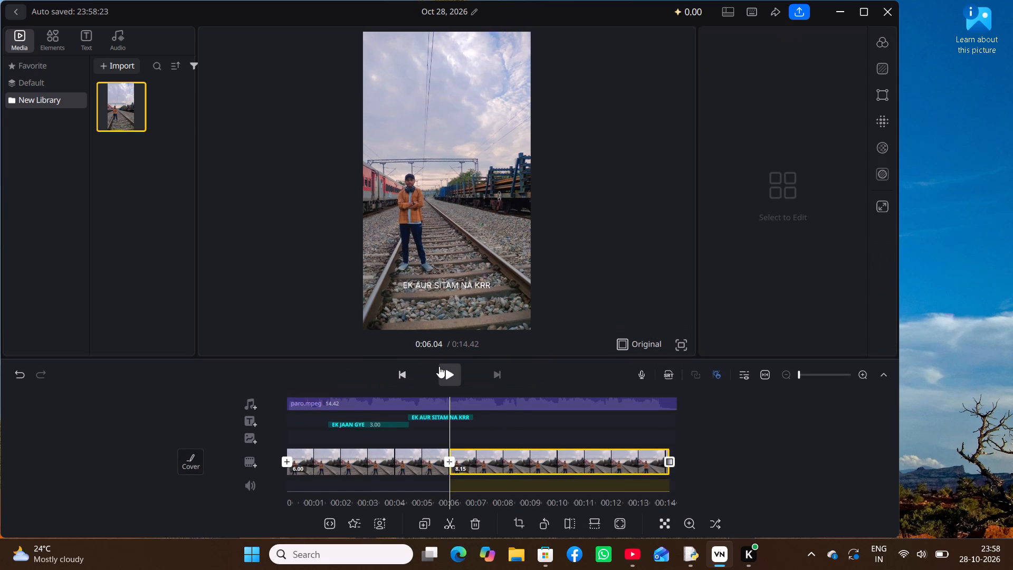
Check the timing of both titles by playing from about 6 seconds and again from the start of the video.
{"action": "left_click", "coordinate": [439, 366]}
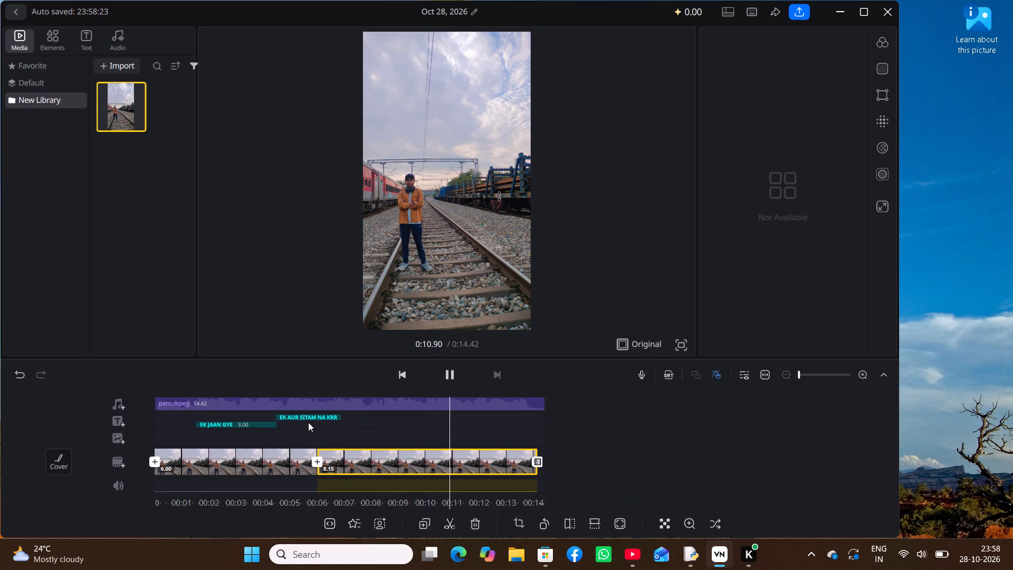
{"action": "scroll", "coordinate": [309, 423], "scroll_direction": "right", "scroll_amount": 18}
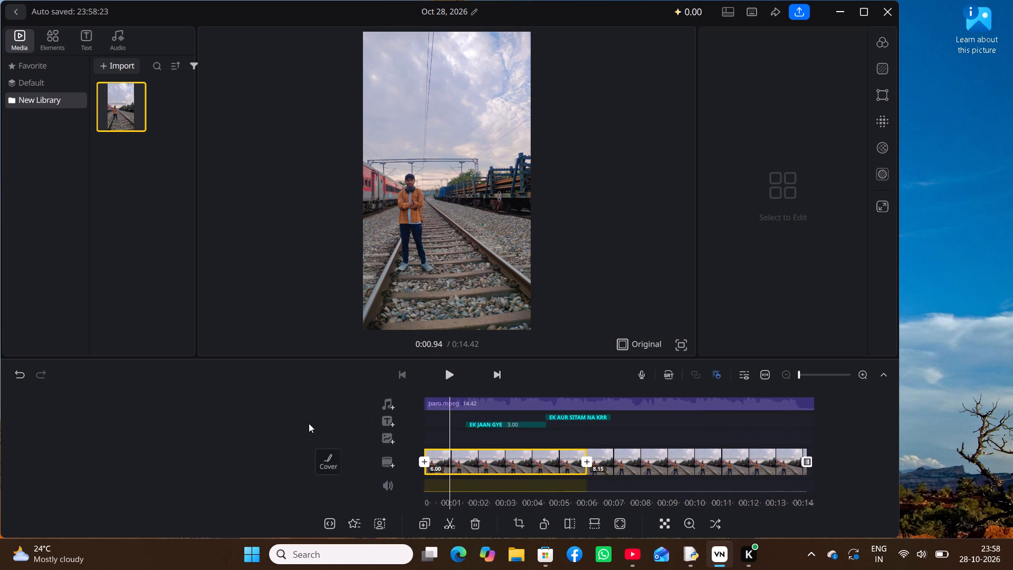
{"action": "scroll", "coordinate": [309, 423], "scroll_direction": "right", "scroll_amount": 6}
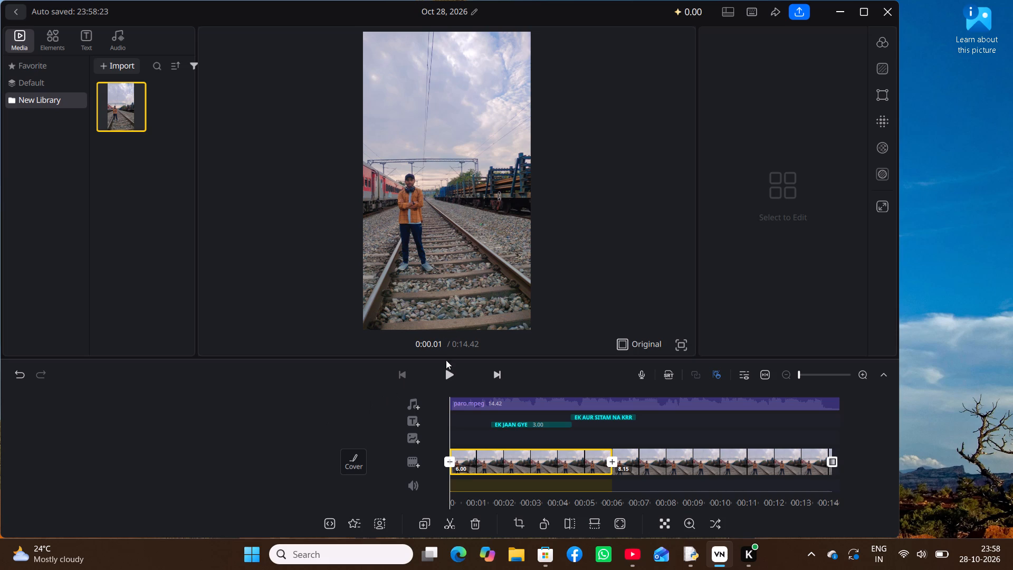
{"action": "left_click", "coordinate": [446, 369]}
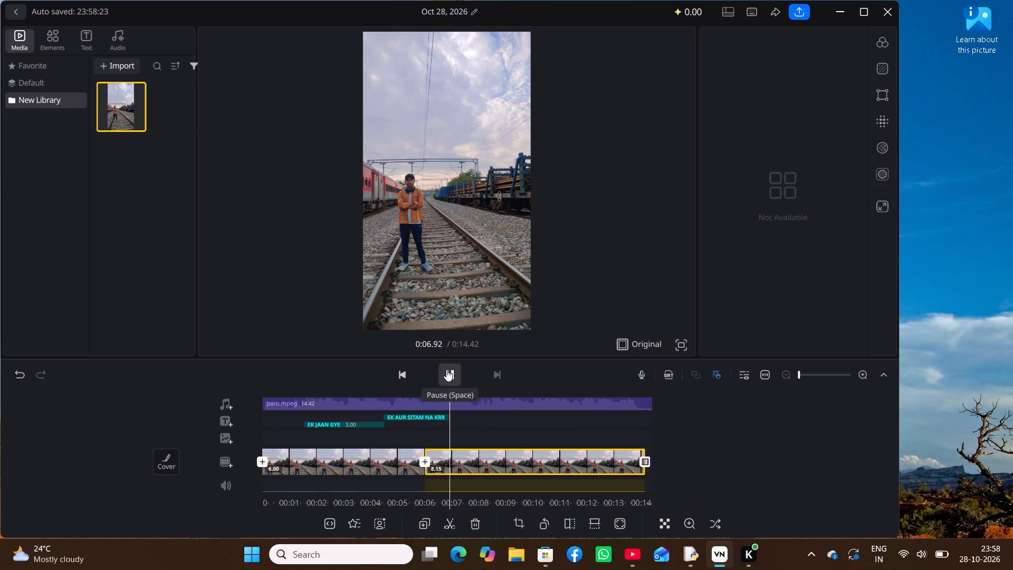
{"action": "scroll", "coordinate": [446, 369], "scroll_direction": "right", "scroll_amount": 1}
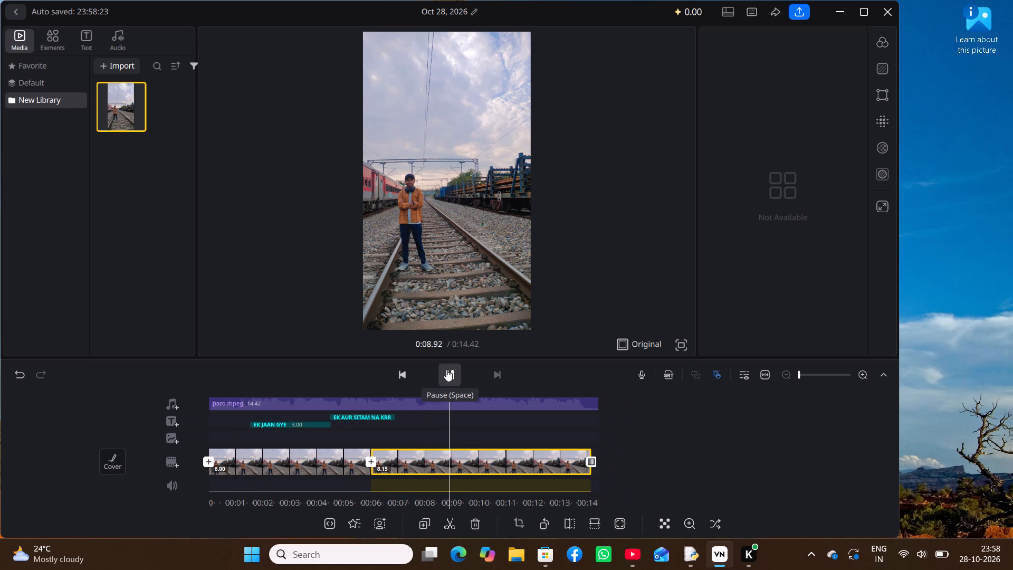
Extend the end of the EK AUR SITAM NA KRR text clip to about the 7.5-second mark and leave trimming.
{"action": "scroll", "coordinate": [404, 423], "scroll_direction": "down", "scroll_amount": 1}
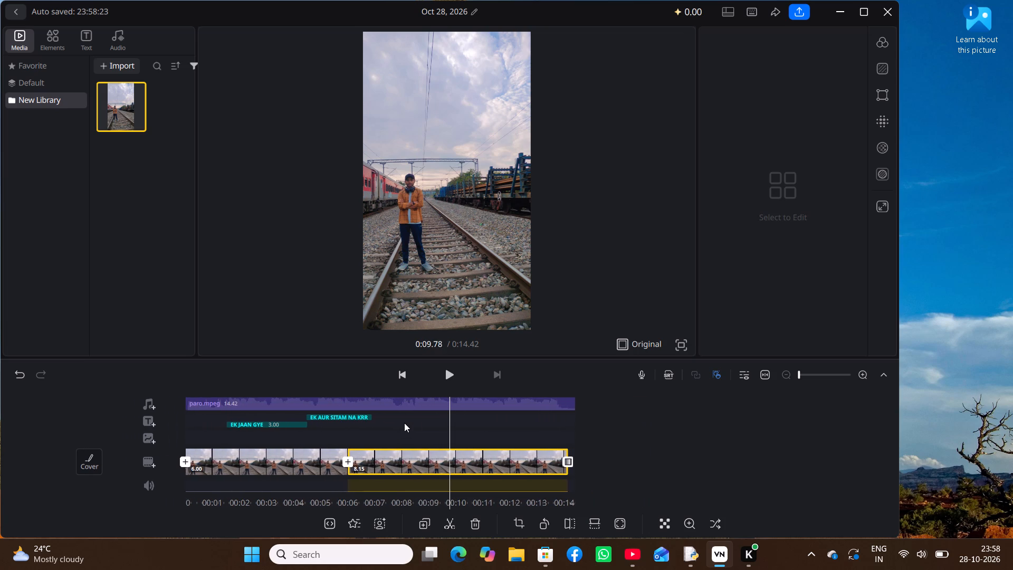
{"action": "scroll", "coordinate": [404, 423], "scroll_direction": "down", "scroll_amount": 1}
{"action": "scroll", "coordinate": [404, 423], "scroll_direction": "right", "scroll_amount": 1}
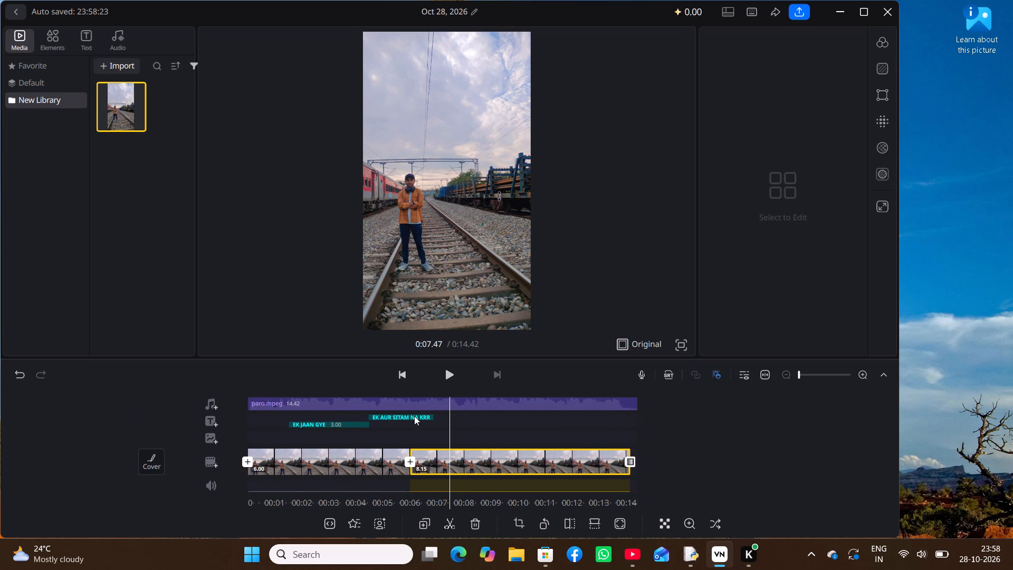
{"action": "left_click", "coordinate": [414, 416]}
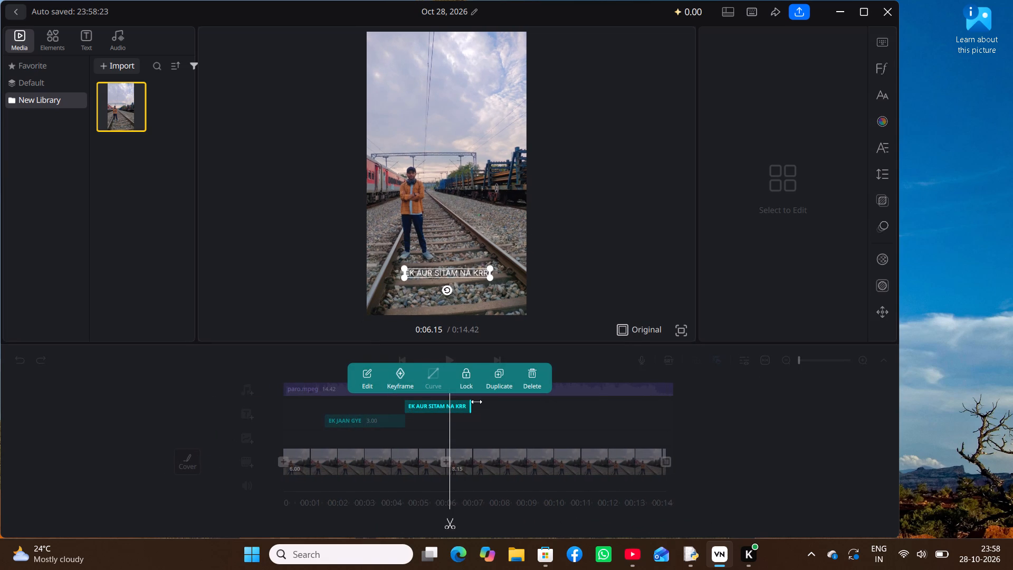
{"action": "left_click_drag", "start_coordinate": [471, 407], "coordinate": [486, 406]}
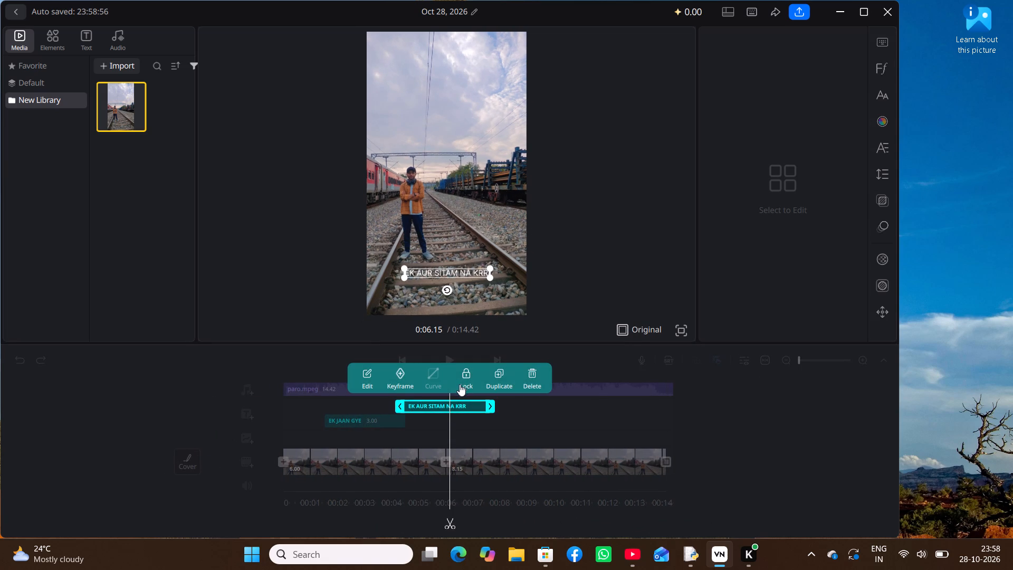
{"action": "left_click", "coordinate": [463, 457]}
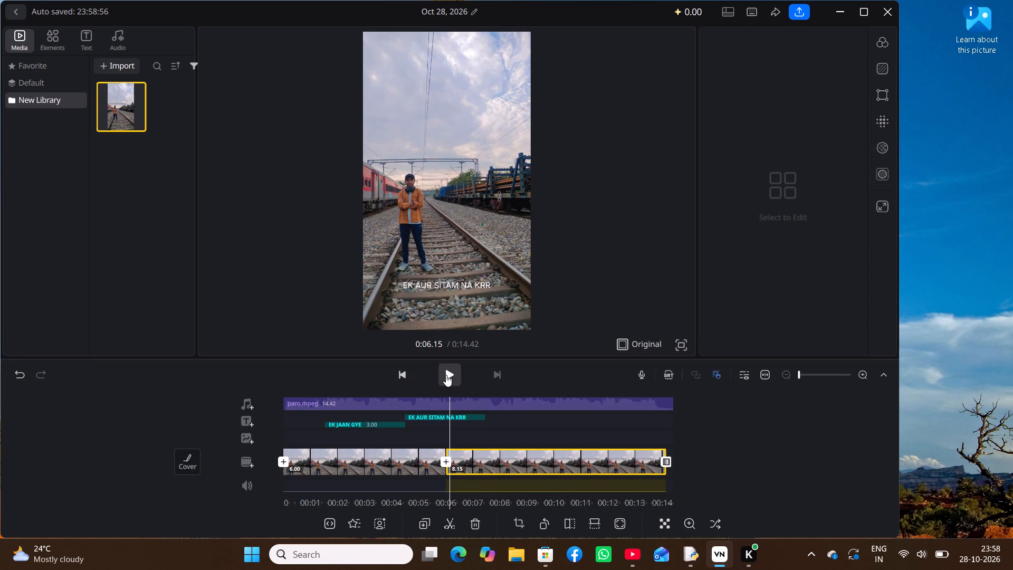
Play from about 6 seconds, pause at about 8.5 seconds, and add a third text clip there.
{"action": "left_click", "coordinate": [446, 375]}
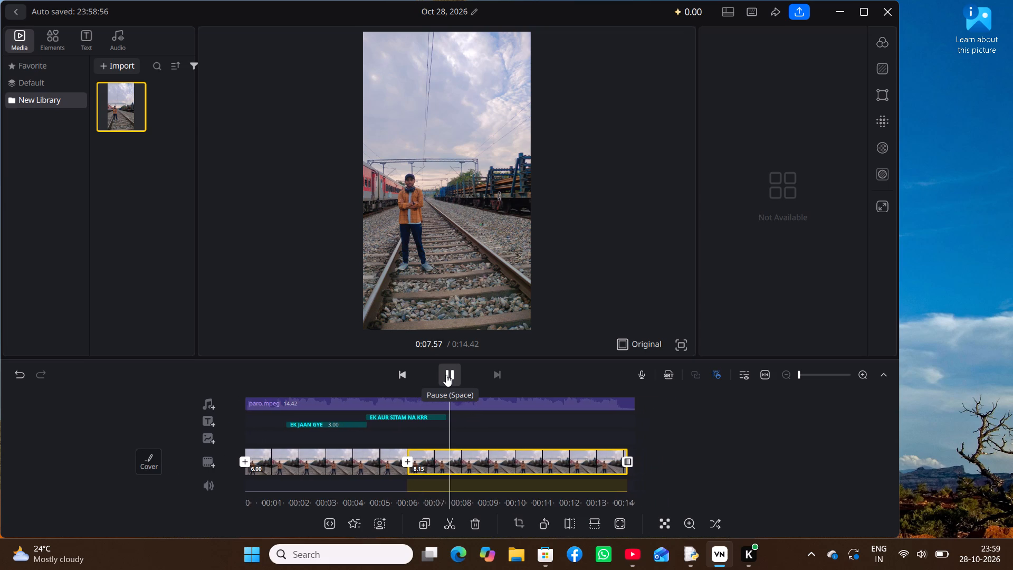
{"action": "left_click", "coordinate": [446, 375]}
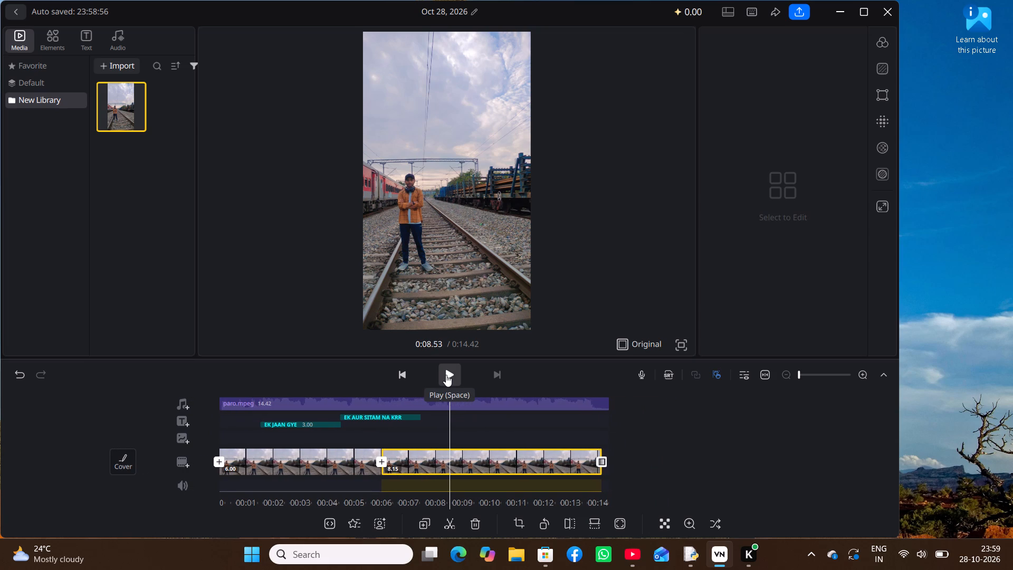
{"action": "left_click", "coordinate": [180, 419]}
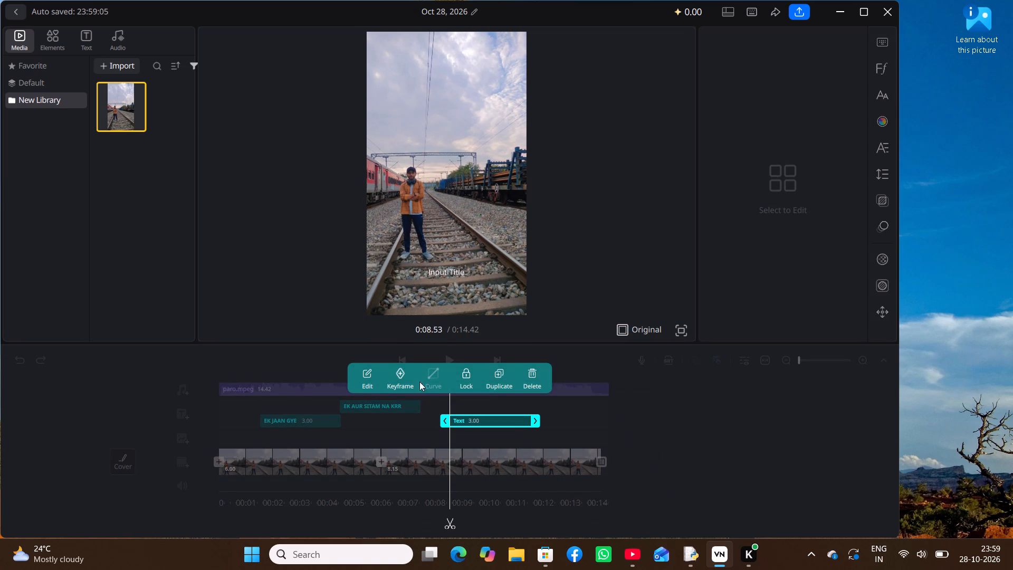
Set the third text clip's wording to "JISSE PAANA THA USSE KHO BAITHE".
{"action": "left_click", "coordinate": [370, 379]}
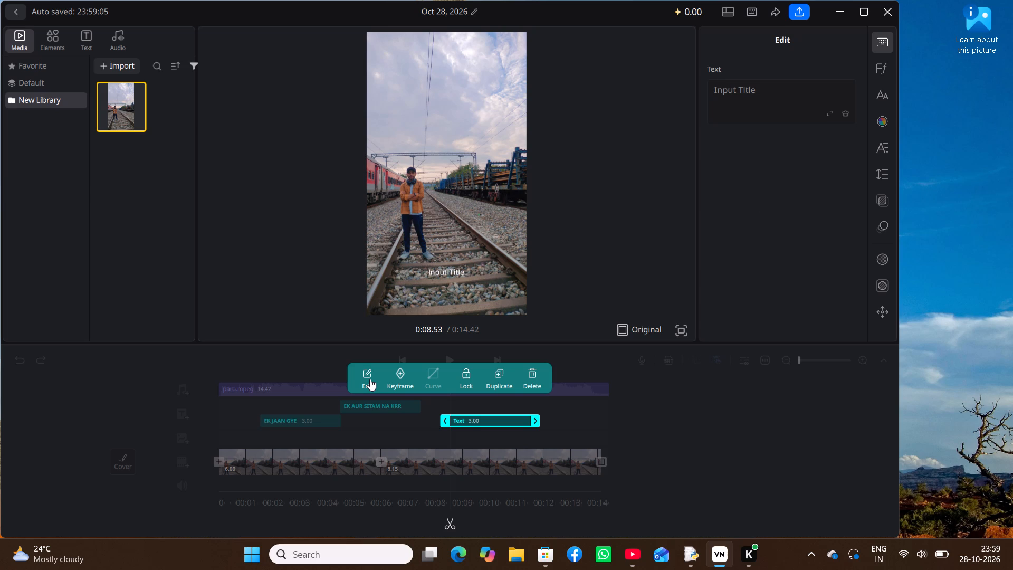
{"action": "left_click", "coordinate": [756, 92]}
{"action": "type", "text": "JISS"}
{"action": "key", "text": "space"}
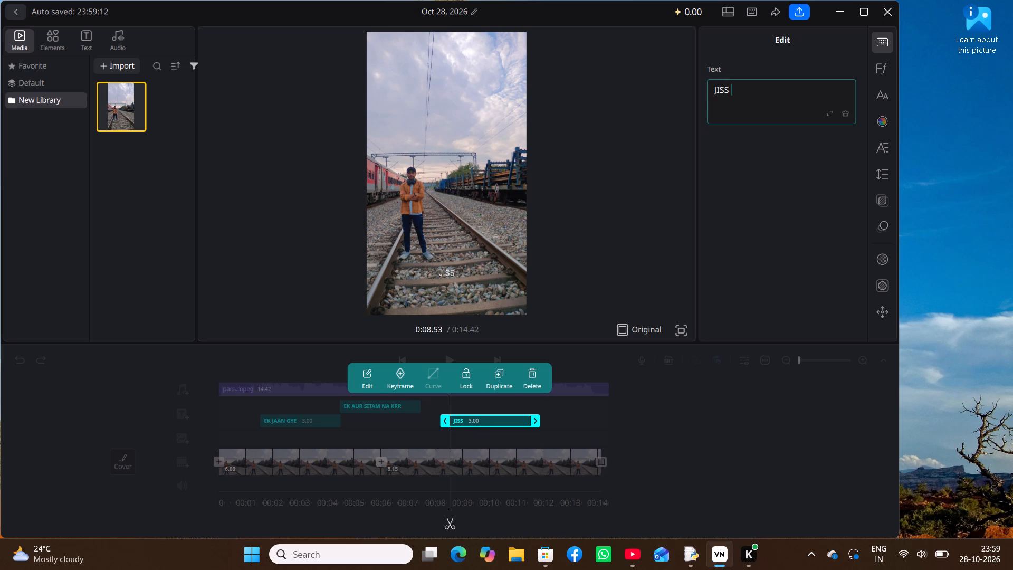
{"action": "key", "text": "BackSpace"}
{"action": "type", "text": "E"}
{"action": "key", "text": "space"}
{"action": "type", "text": "PAANA"}
{"action": "key", "text": "space"}
{"action": "type", "text": "THA USSE KHO BAIY"}
{"action": "key", "text": "BackSpace"}
{"action": "type", "text": "THE"}
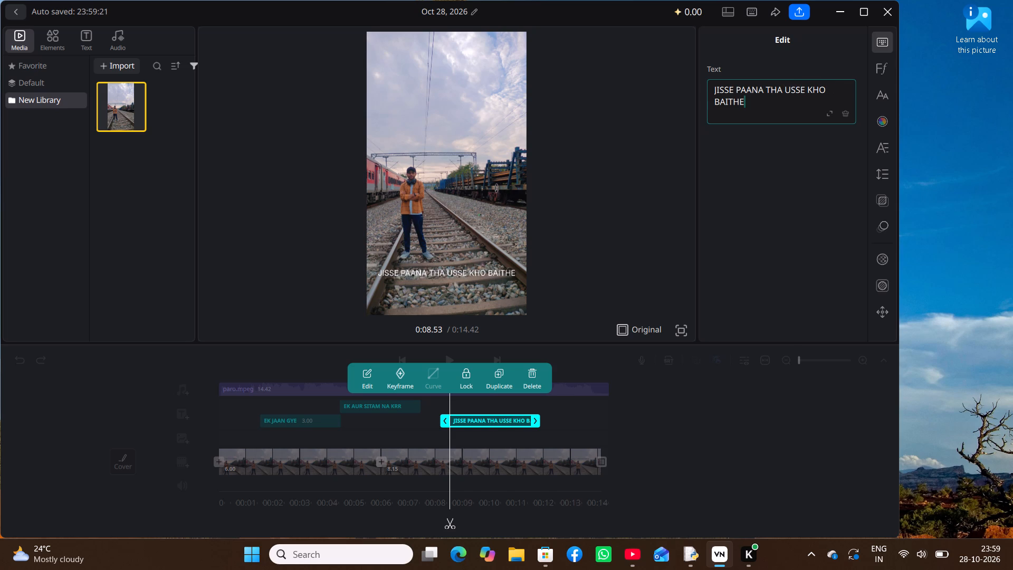
{"action": "key", "text": "space"}
{"action": "left_click", "coordinate": [584, 423]}
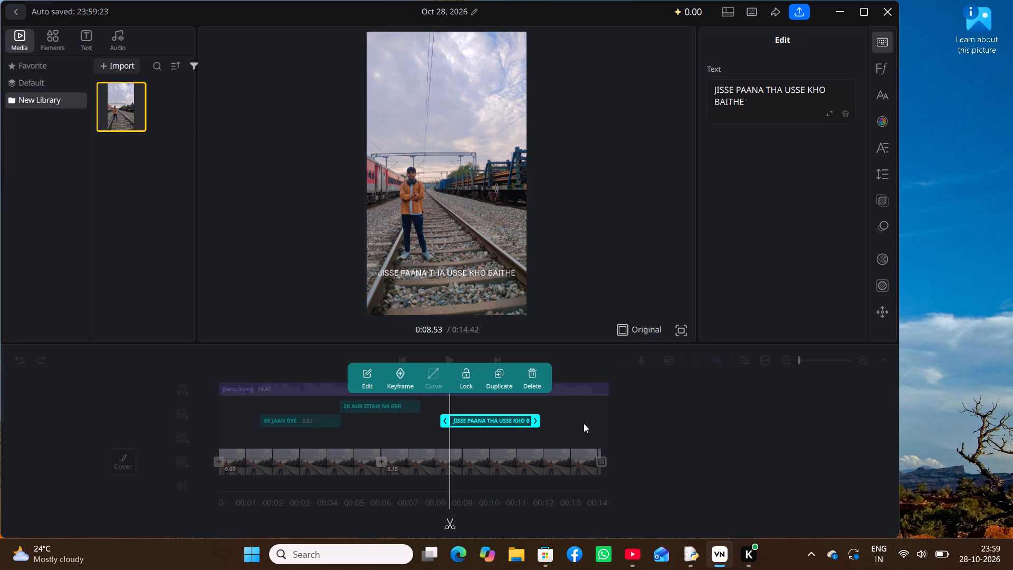
Extend the end of the EK AUR SITAM NA KRR clip to the start of the JISSE PAANA clip, for a 4.06-second duration.
{"action": "left_click", "coordinate": [417, 415]}
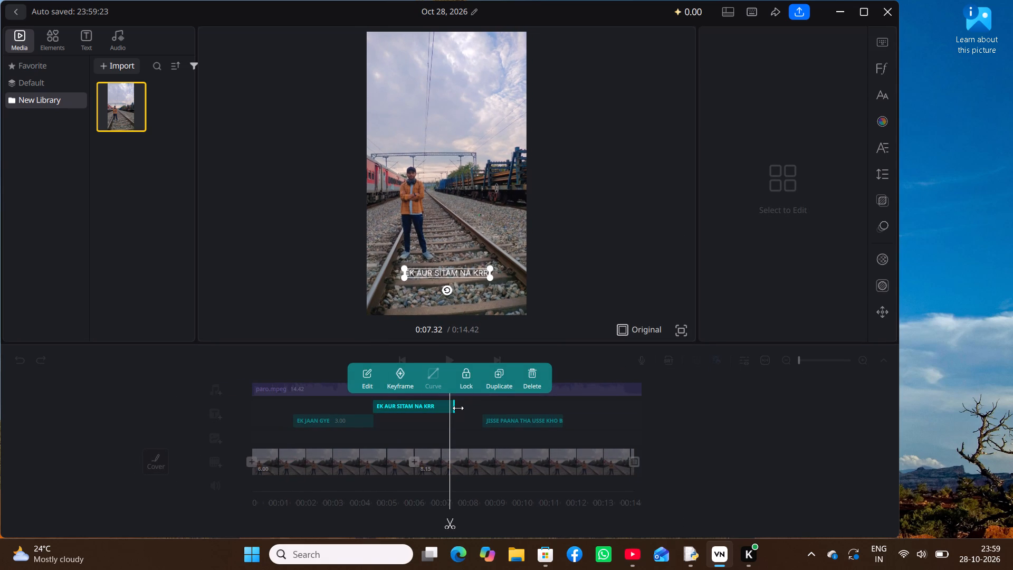
{"action": "left_click_drag", "start_coordinate": [458, 408], "coordinate": [484, 409]}
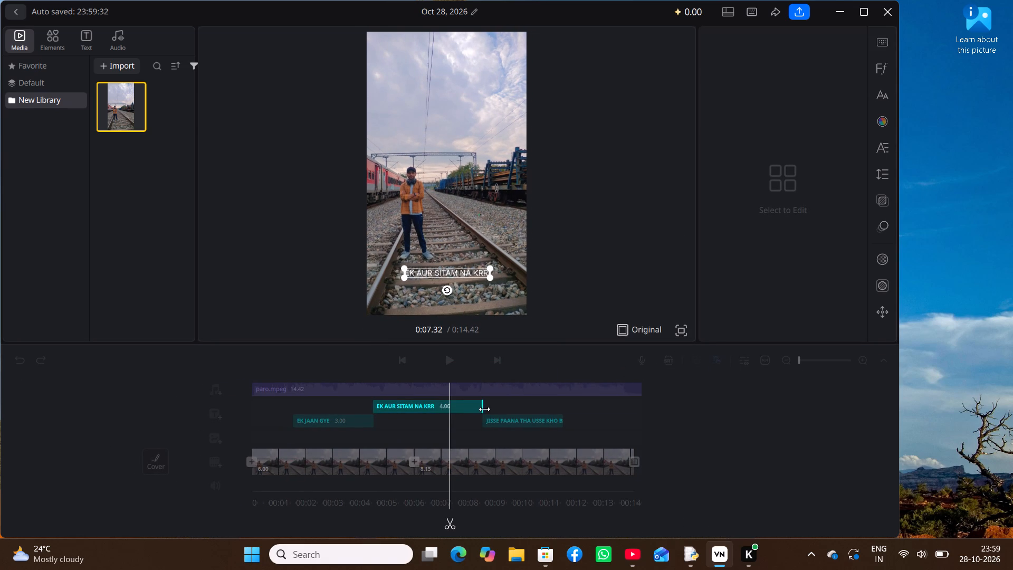
{"action": "left_click_drag", "start_coordinate": [484, 409], "coordinate": [485, 409]}
{"action": "left_click", "coordinate": [556, 411]}
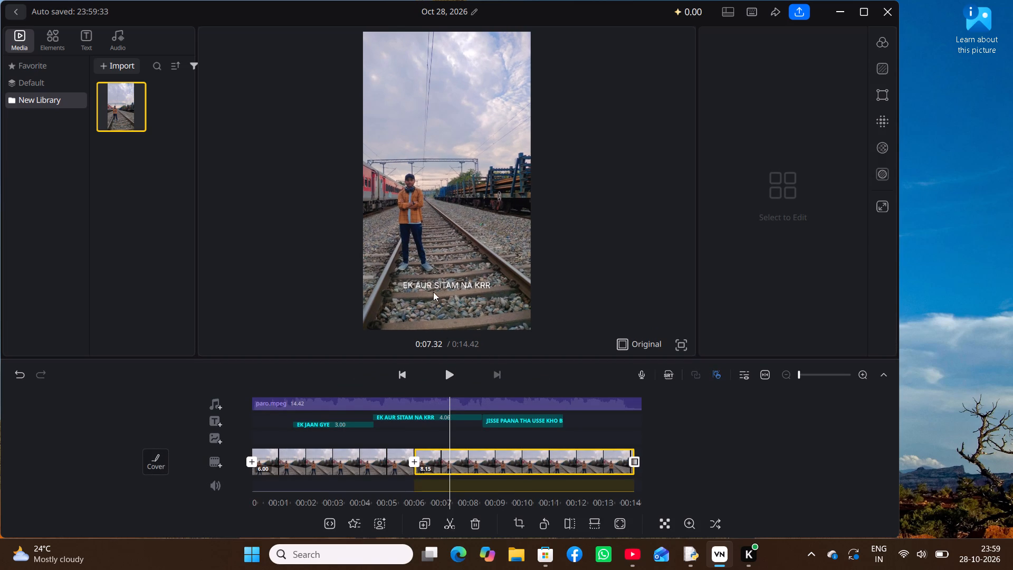
Play from about 7 seconds to about 13.5 seconds to check the timing of the second and third titles.
{"action": "left_click", "coordinate": [448, 366]}
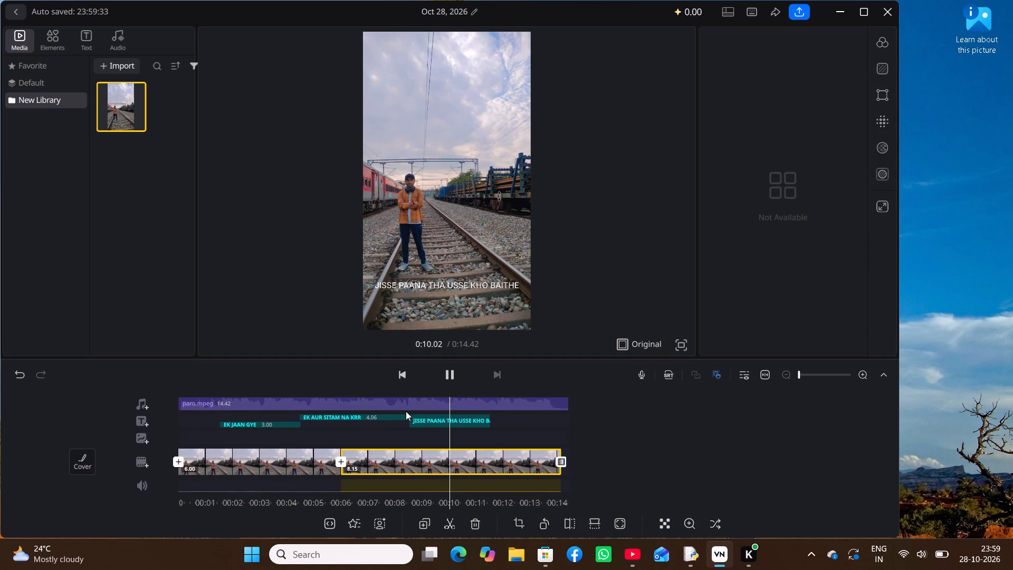
{"action": "left_click", "coordinate": [406, 411]}
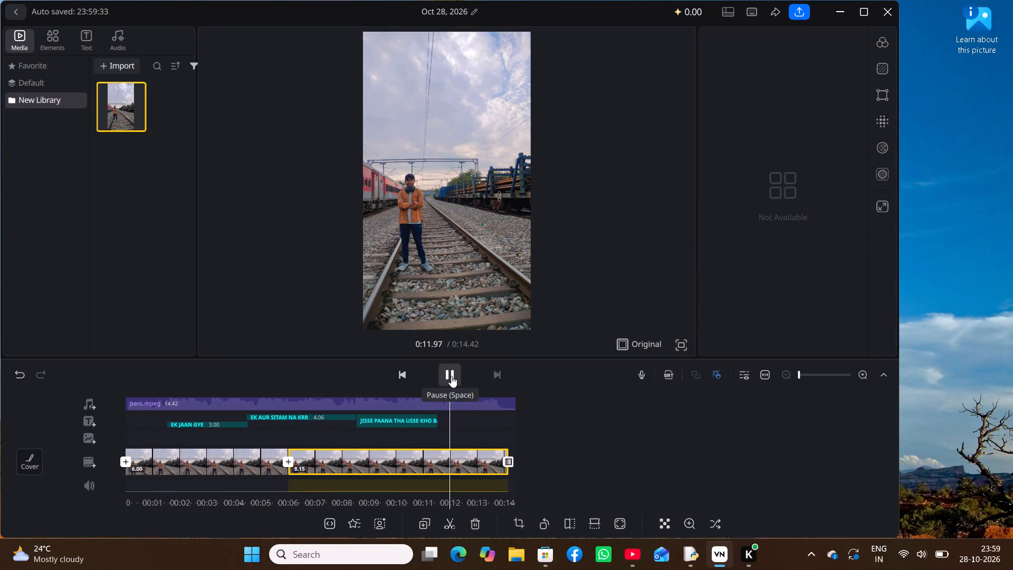
{"action": "right_click", "coordinate": [451, 376]}
{"action": "left_click", "coordinate": [451, 376]}
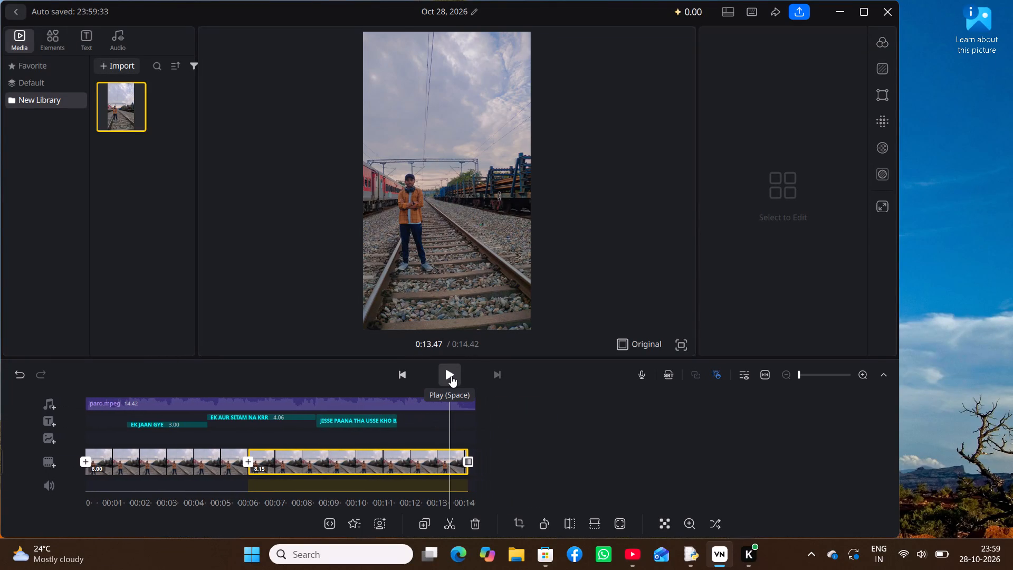
Extend the start of the JISSE PAANA THA USSE KHO BAITHE clip back to about the 8.2-second mark.
{"action": "scroll", "coordinate": [414, 423], "scroll_direction": "right", "scroll_amount": 6}
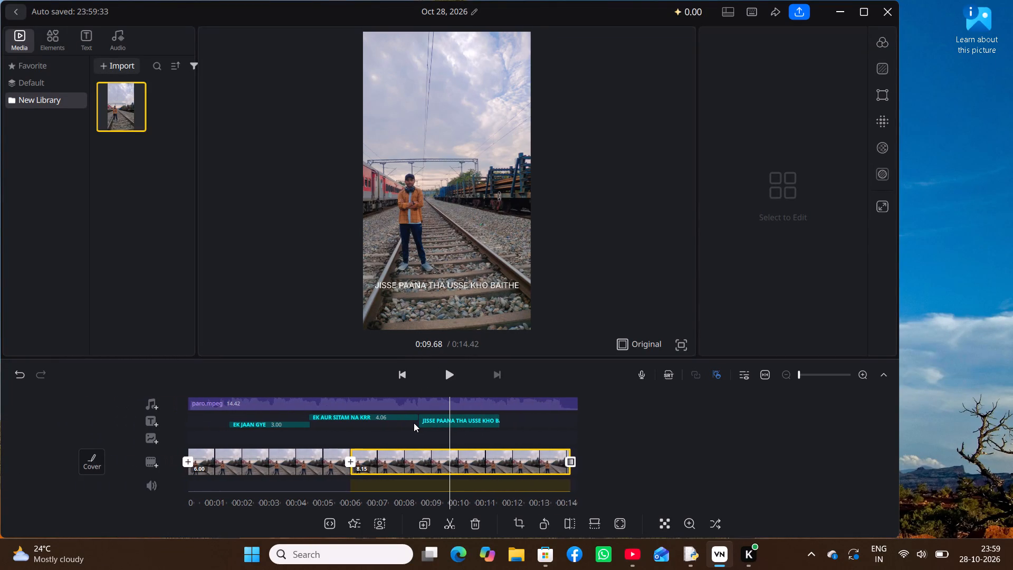
{"action": "scroll", "coordinate": [414, 423], "scroll_direction": "right", "scroll_amount": 4}
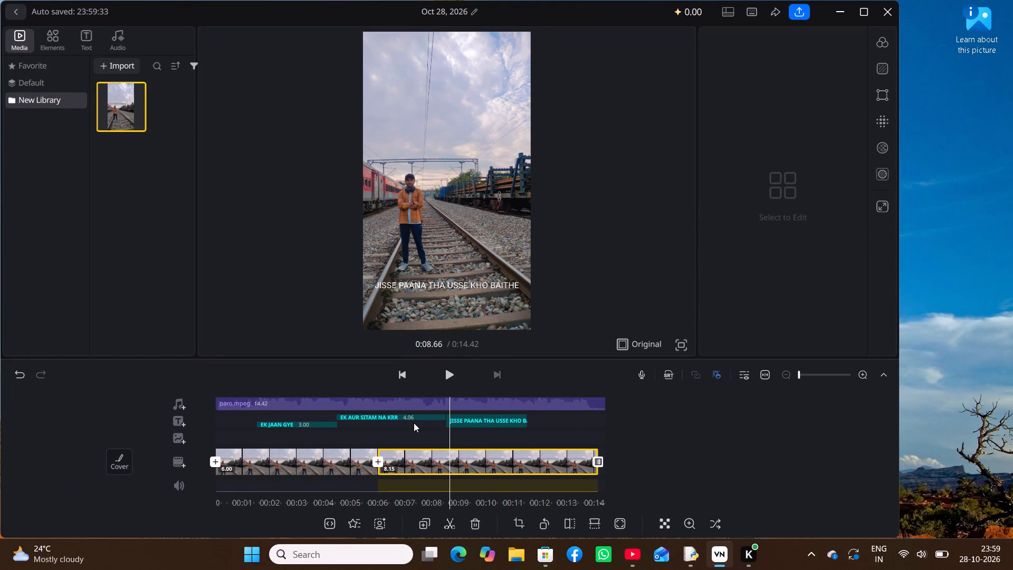
{"action": "left_click", "coordinate": [461, 412]}
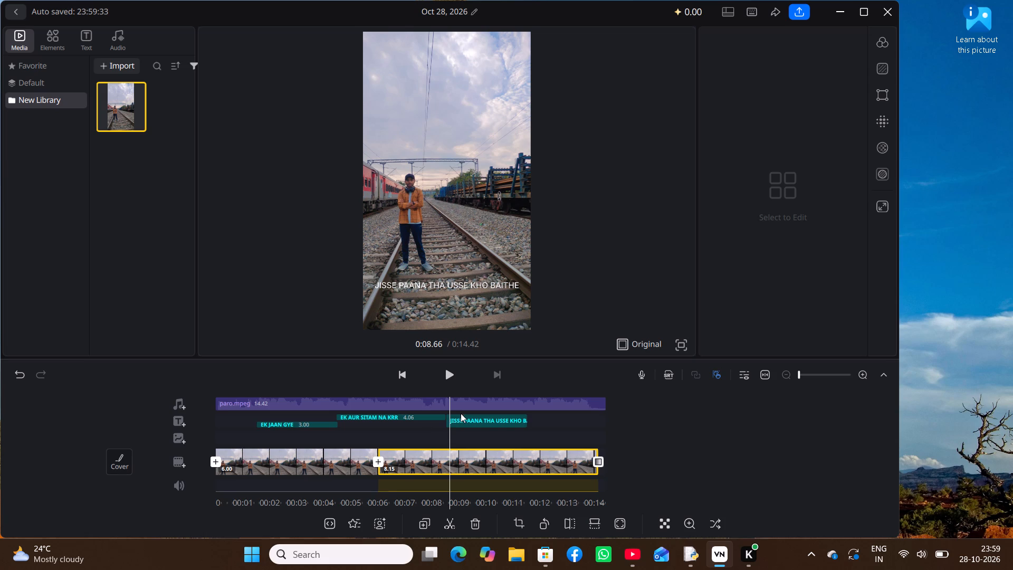
{"action": "left_click", "coordinate": [459, 419]}
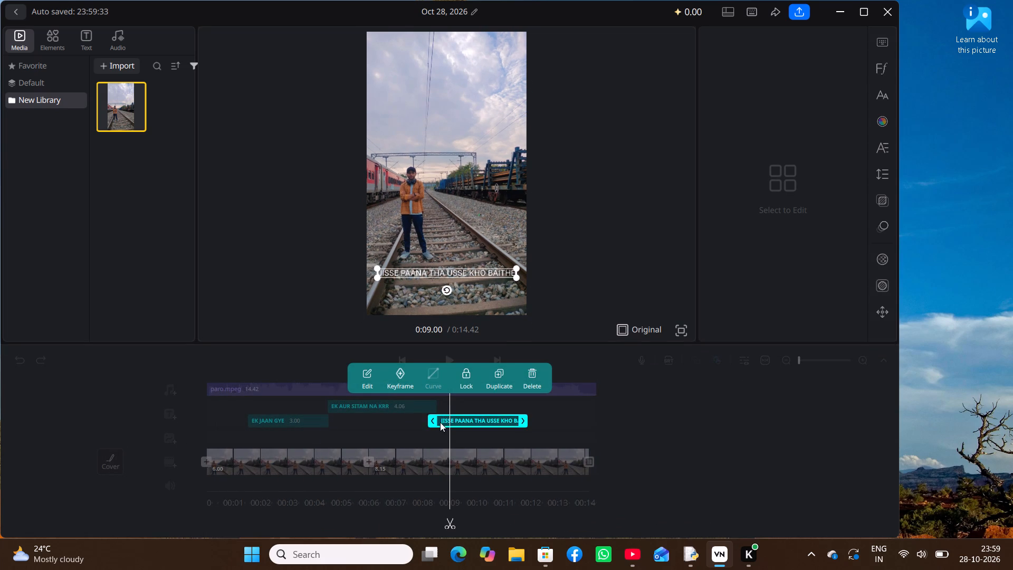
{"action": "left_click_drag", "start_coordinate": [433, 421], "coordinate": [428, 422]}
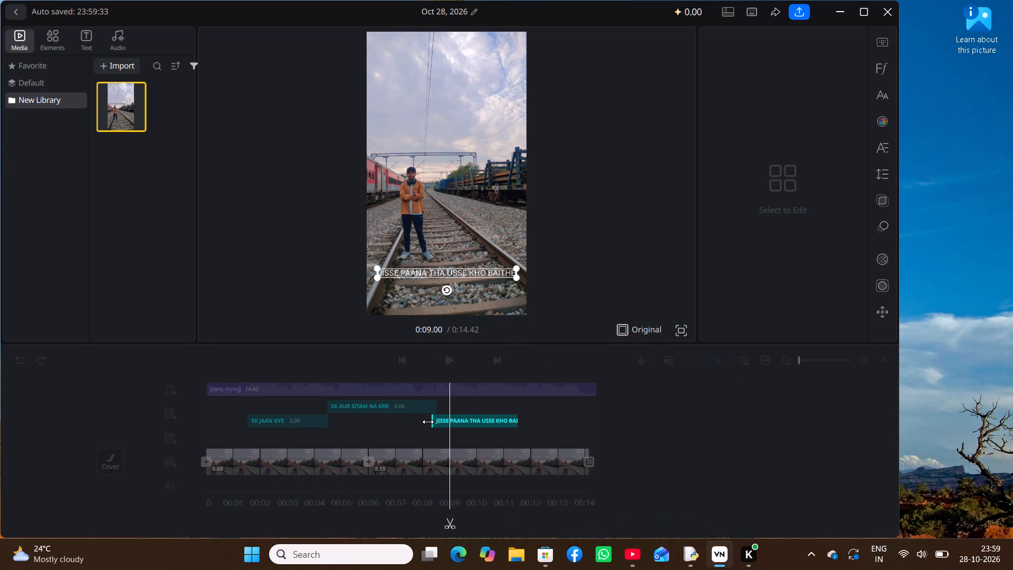
{"action": "left_click_drag", "start_coordinate": [428, 422], "coordinate": [422, 424]}
Fit the EK AUR SITAM NA KRR clip between the other two titles by moving it earlier and trimming its start to a 3.62-second duration.
{"action": "left_click", "coordinate": [431, 406]}
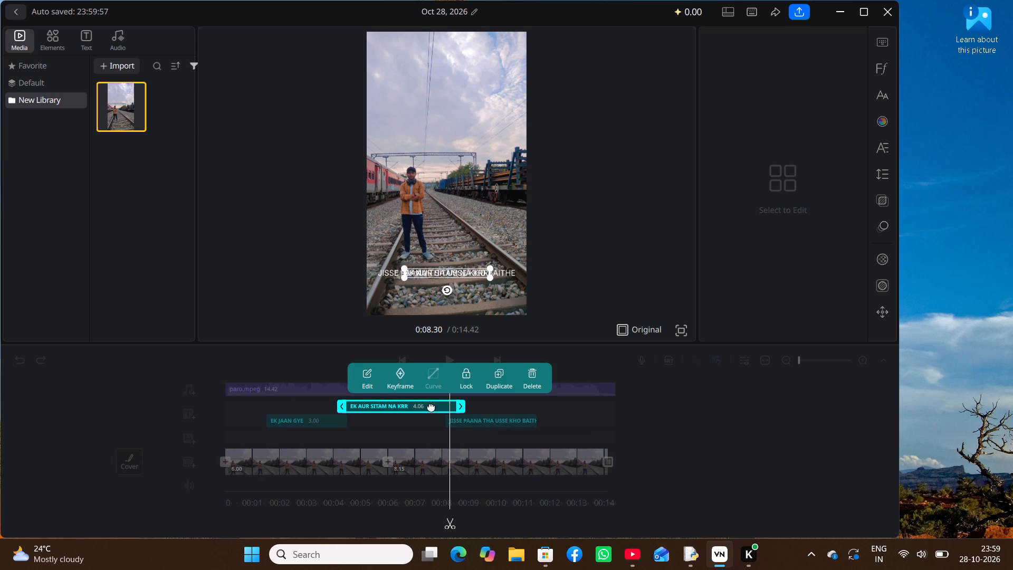
{"action": "left_click", "coordinate": [461, 405]}
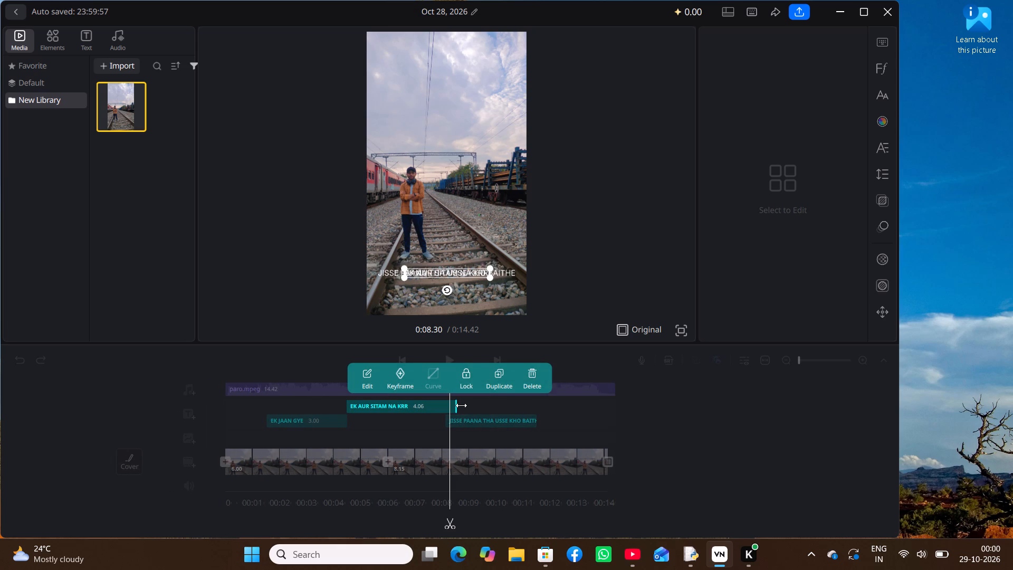
{"action": "left_click_drag", "start_coordinate": [456, 405], "coordinate": [450, 410]}
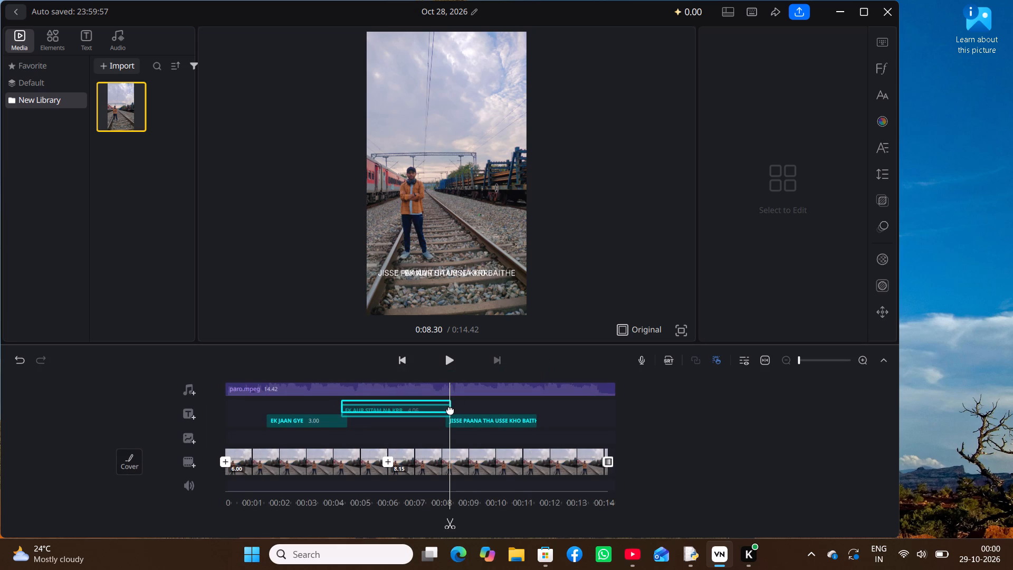
{"action": "left_click_drag", "start_coordinate": [450, 410], "coordinate": [446, 415]}
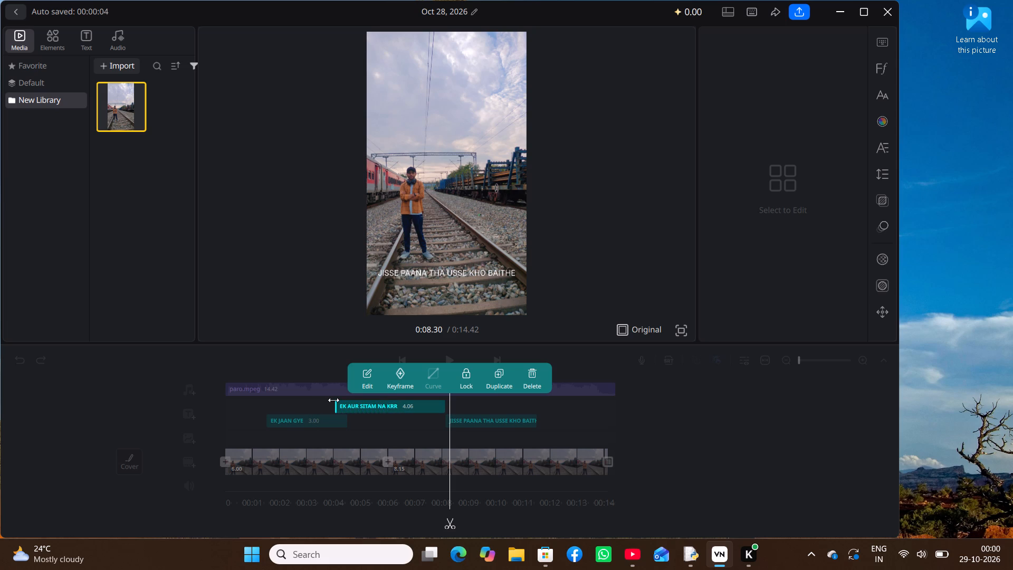
{"action": "left_click_drag", "start_coordinate": [333, 404], "coordinate": [344, 403]}
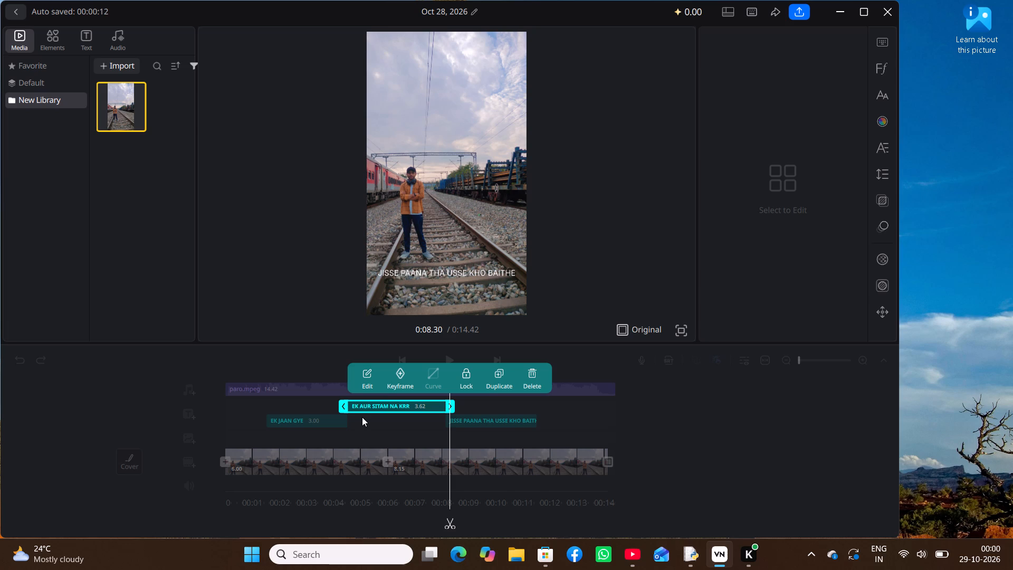
Move the EK AUR SITAM NA KRR clip onto the same text row as the other two titles, keeping it between them.
{"action": "left_click", "coordinate": [384, 405]}
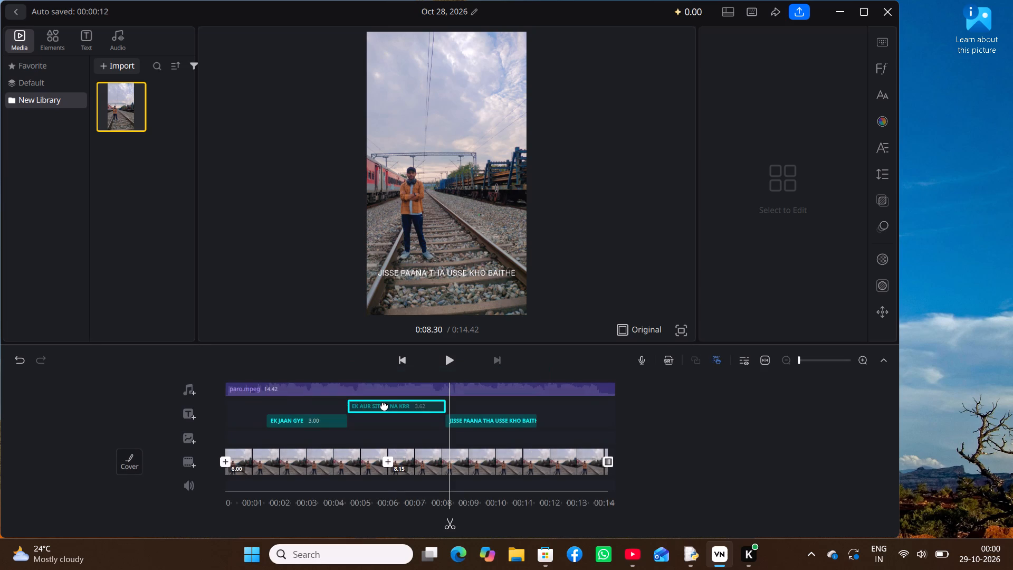
{"action": "left_click", "coordinate": [384, 408]}
{"action": "left_click_drag", "start_coordinate": [384, 408], "coordinate": [384, 414]}
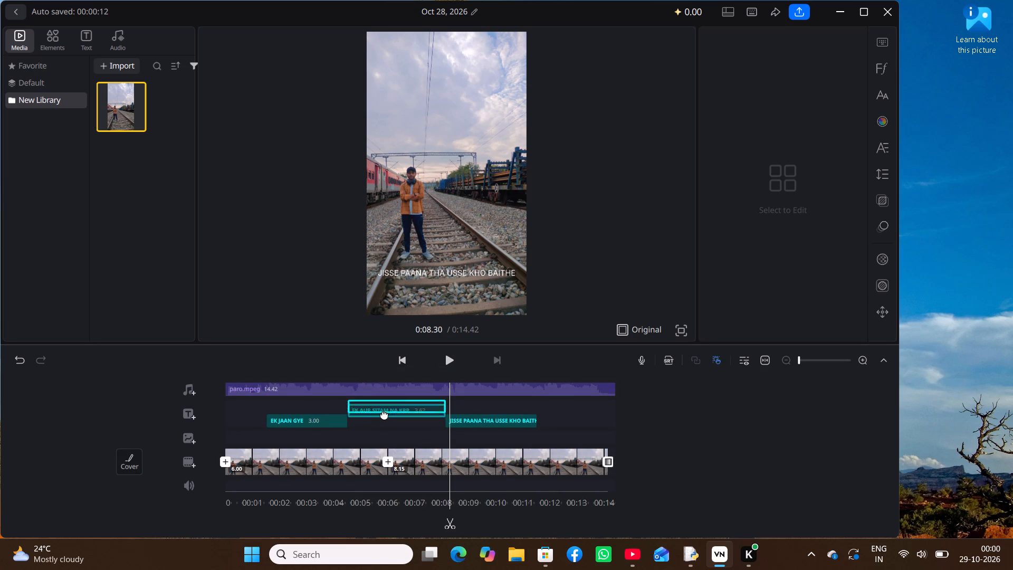
{"action": "left_click_drag", "start_coordinate": [384, 414], "coordinate": [386, 421]}
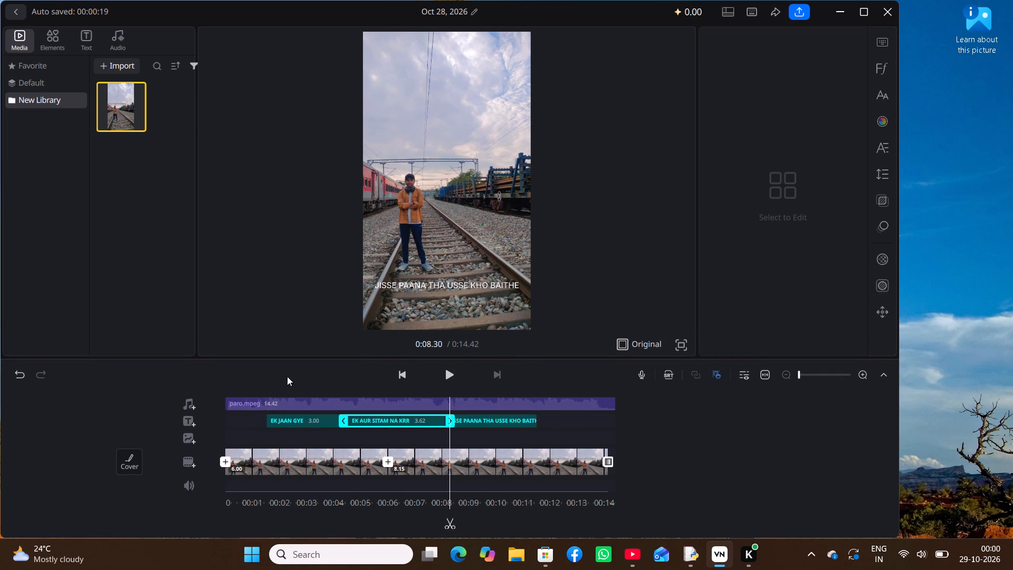
Play from about 8.3 seconds to about 12.6 seconds to check the third title's timing.
{"action": "left_click", "coordinate": [448, 374]}
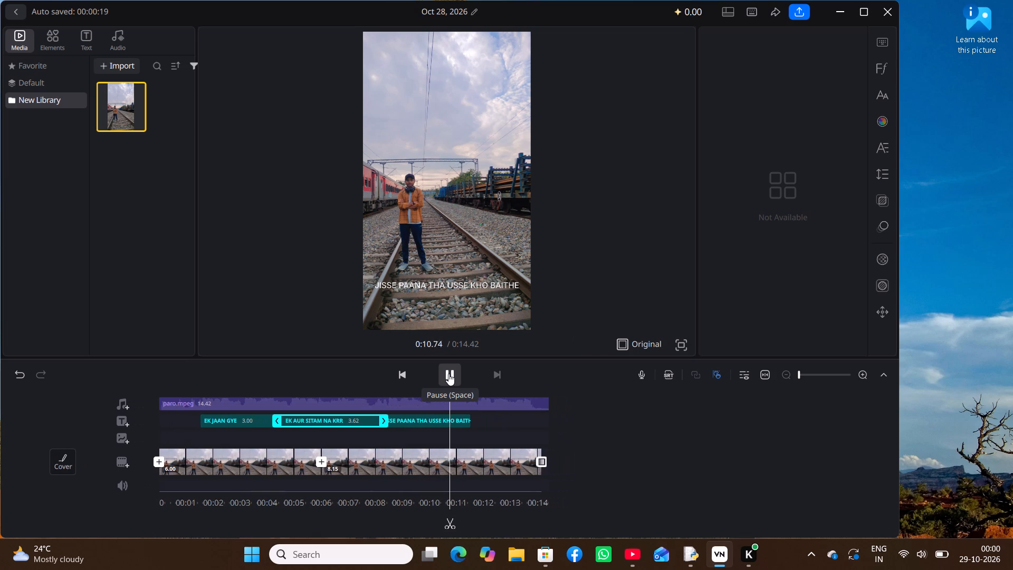
{"action": "left_click", "coordinate": [446, 372]}
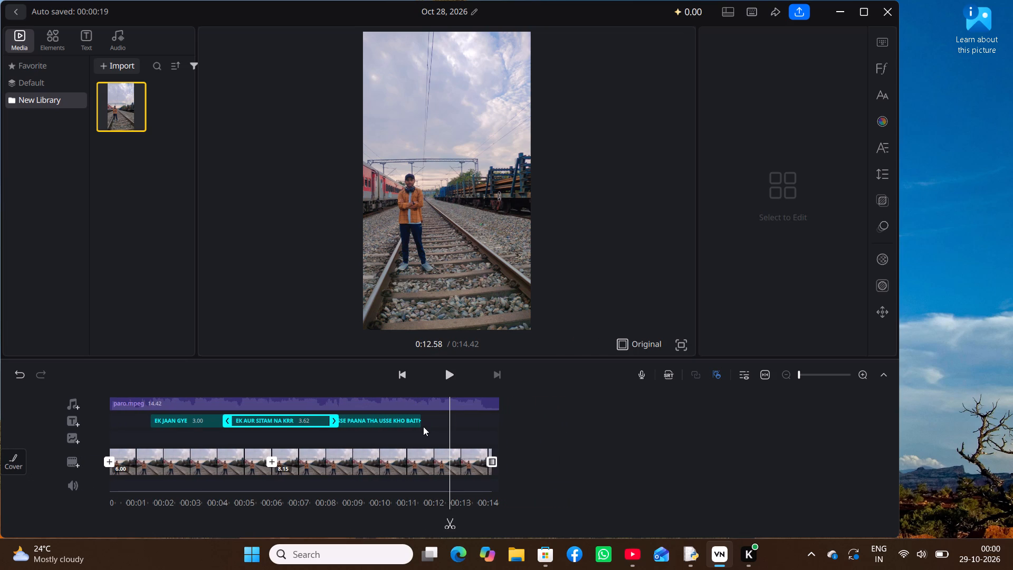
Add a fourth title reading YE KAAFI NI HAI KY?? at about 11.56 seconds, right after the JISSE PAANA THA USSE KHO BAITHE clip.
{"action": "scroll", "coordinate": [423, 426], "scroll_direction": "left", "scroll_amount": 1}
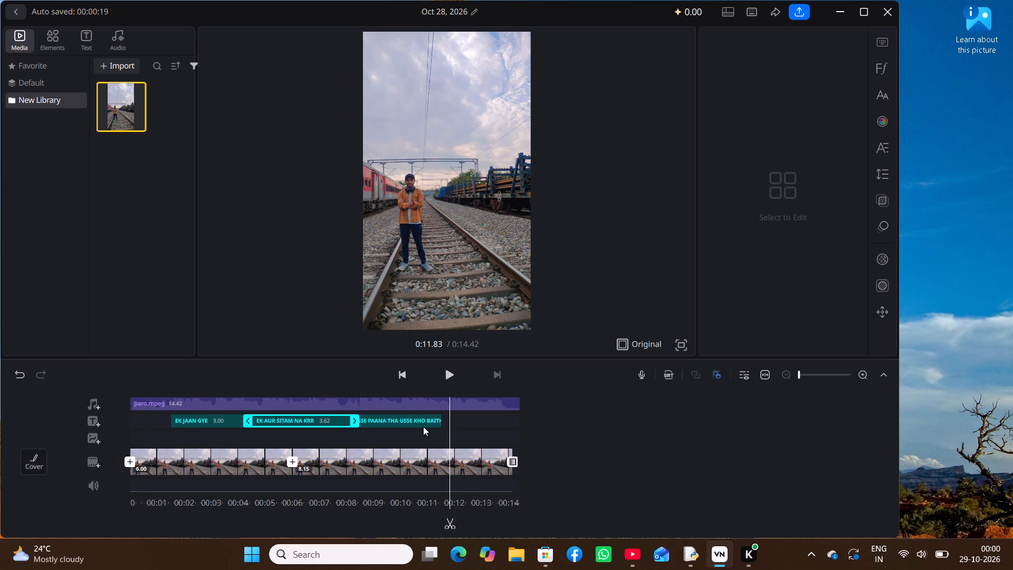
{"action": "scroll", "coordinate": [423, 426], "scroll_direction": "left", "scroll_amount": 1}
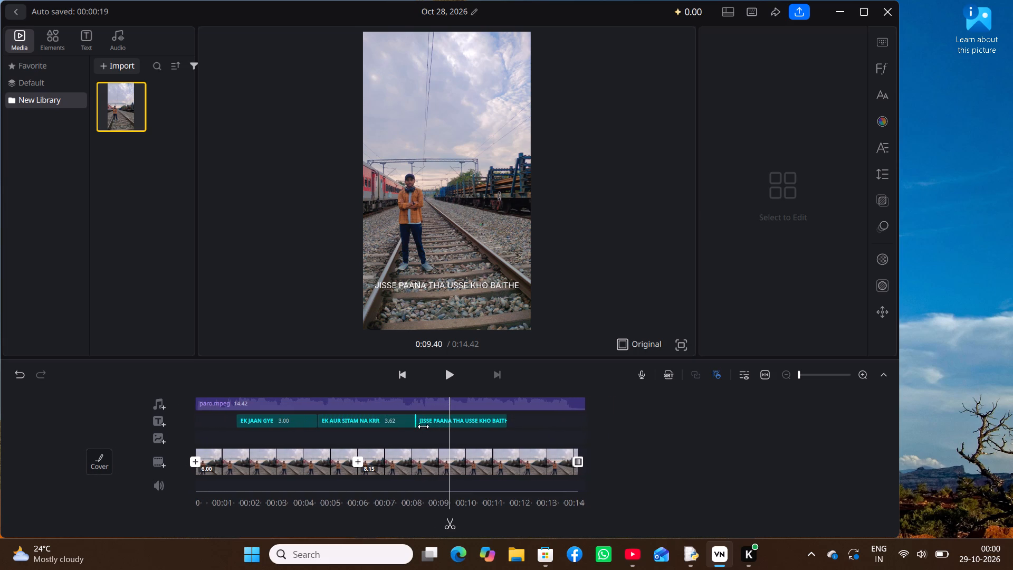
{"action": "scroll", "coordinate": [423, 426], "scroll_direction": "left", "scroll_amount": 1}
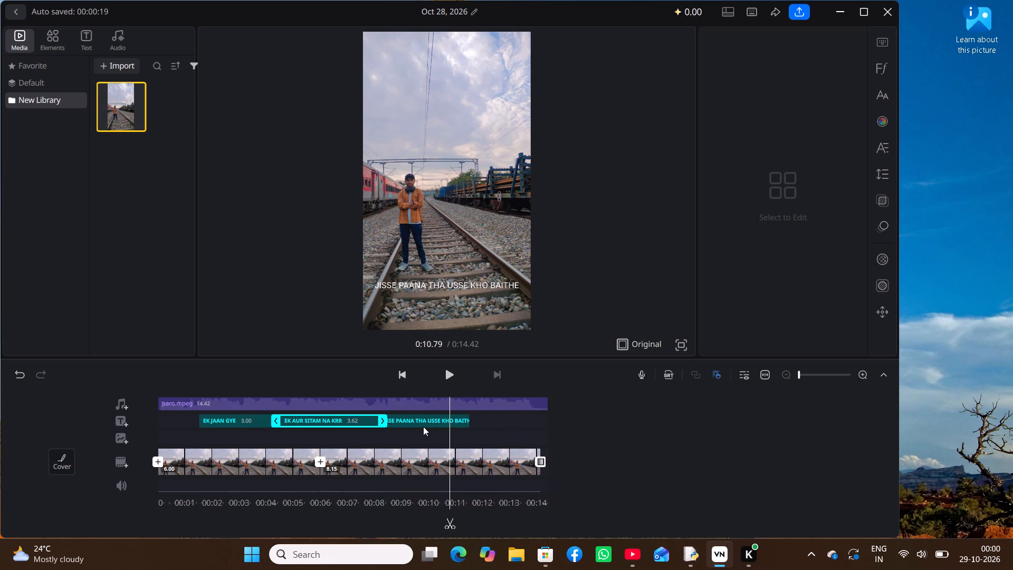
{"action": "scroll", "coordinate": [423, 426], "scroll_direction": "left", "scroll_amount": 1}
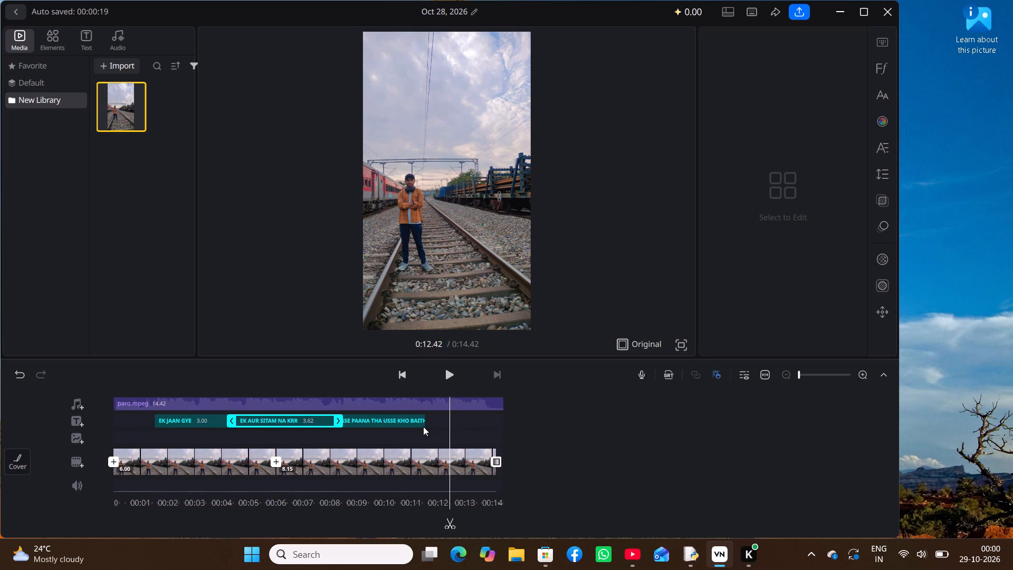
{"action": "scroll", "coordinate": [423, 426], "scroll_direction": "left", "scroll_amount": 1}
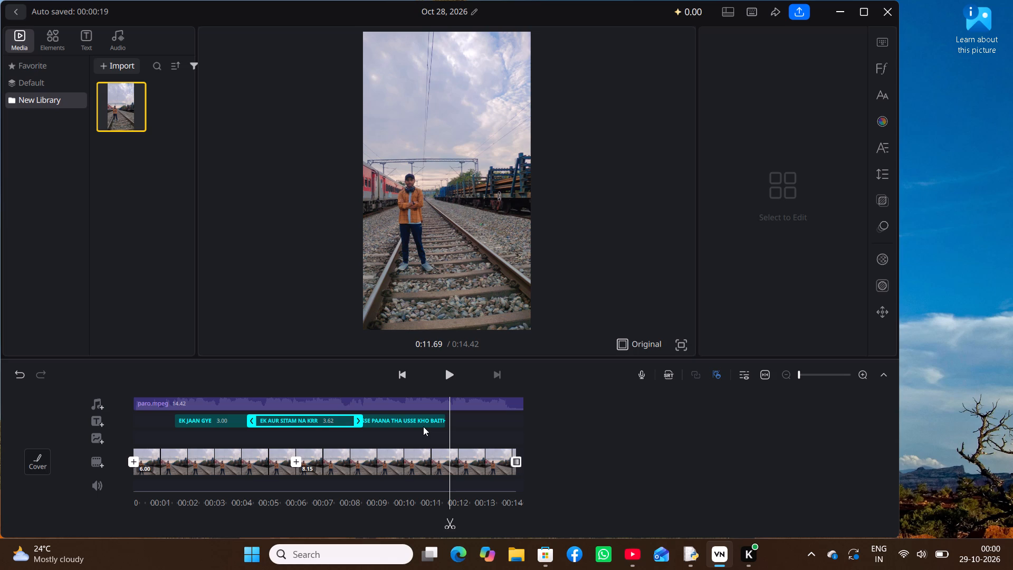
{"action": "scroll", "coordinate": [423, 426], "scroll_direction": "right", "scroll_amount": 1}
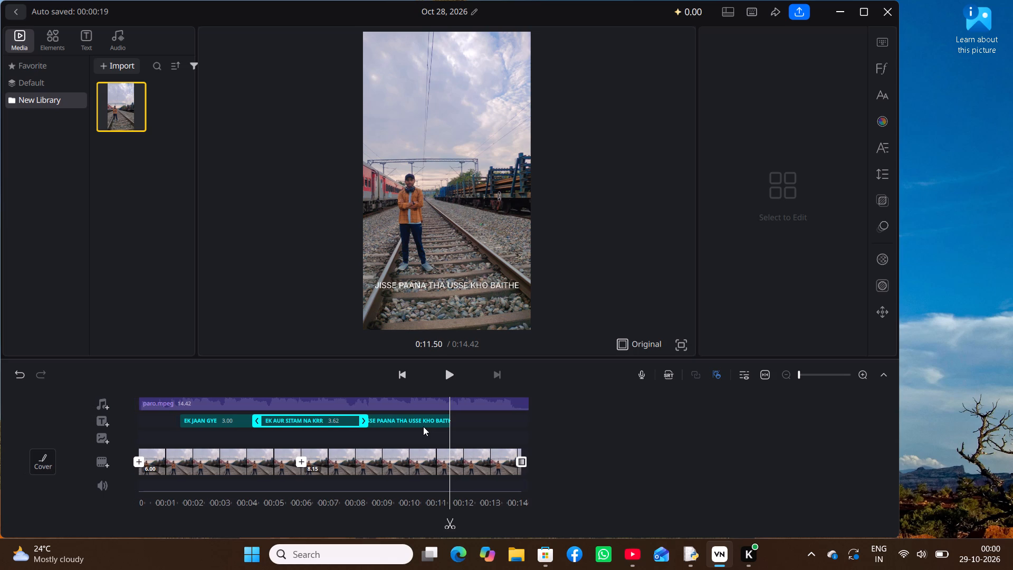
{"action": "scroll", "coordinate": [423, 426], "scroll_direction": "right", "scroll_amount": 1}
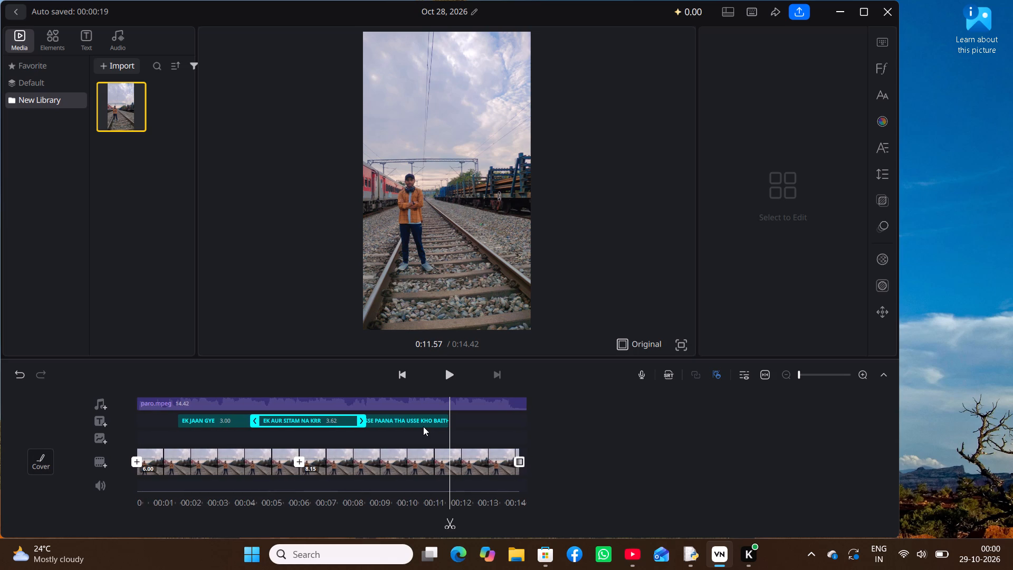
{"action": "scroll", "coordinate": [423, 426], "scroll_direction": "right", "scroll_amount": 1}
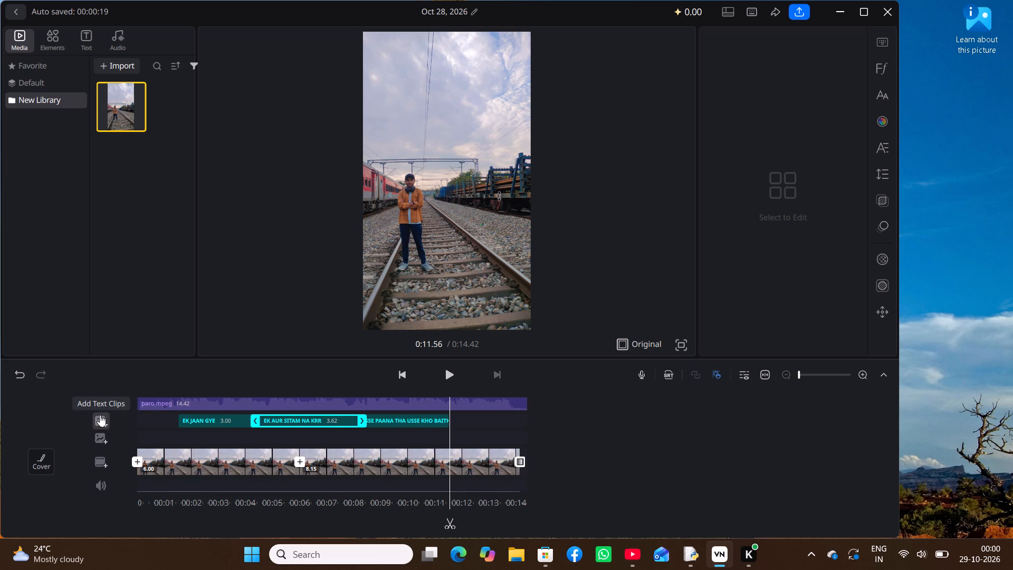
{"action": "left_click", "coordinate": [100, 415]}
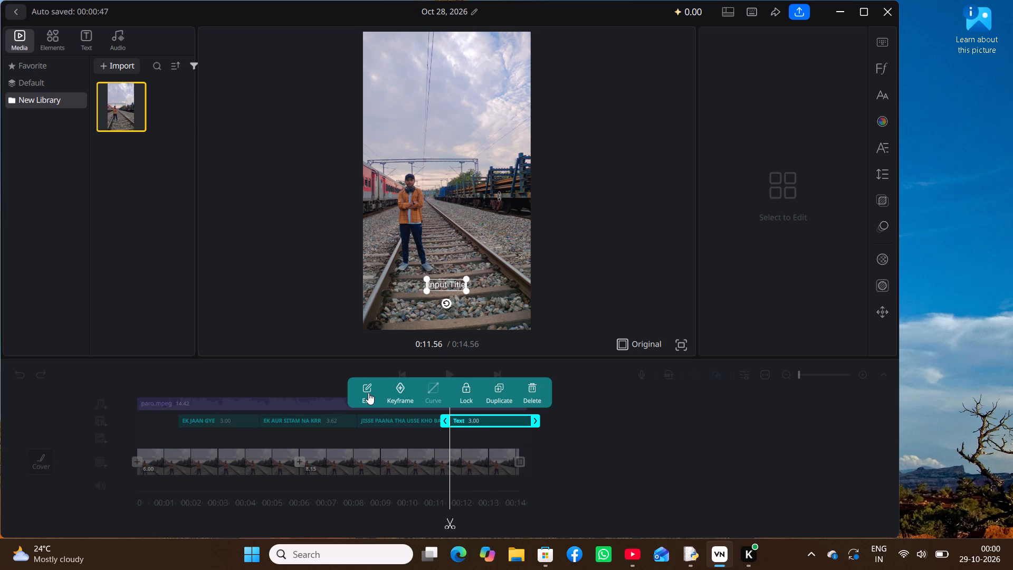
{"action": "left_click", "coordinate": [367, 391]}
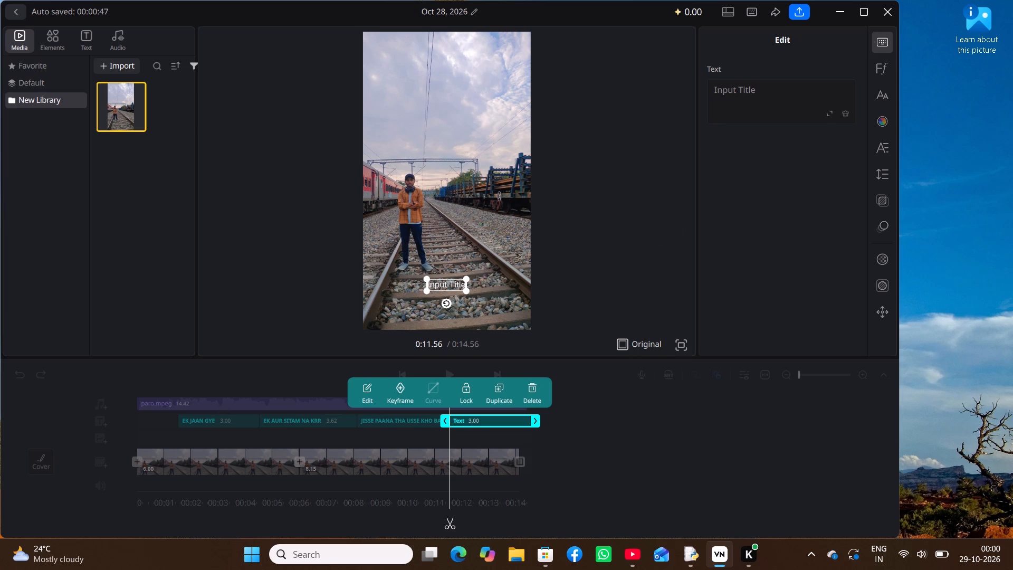
{"action": "left_click", "coordinate": [733, 101]}
{"action": "type", "text": "YE KAAFI NI H"}
{"action": "type", "text": "AI"}
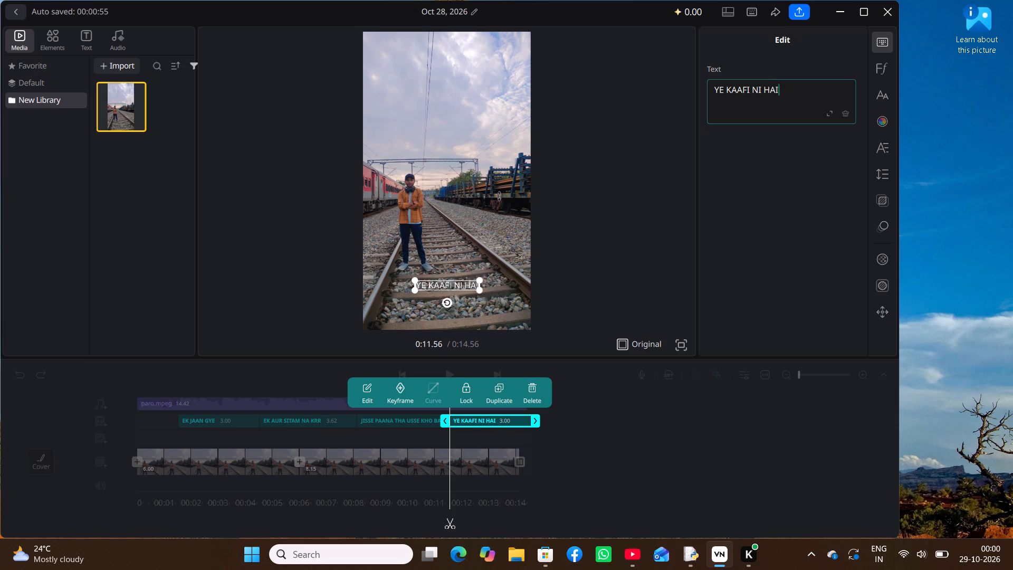
{"action": "key", "text": "space"}
{"action": "type", "text": "KY"}
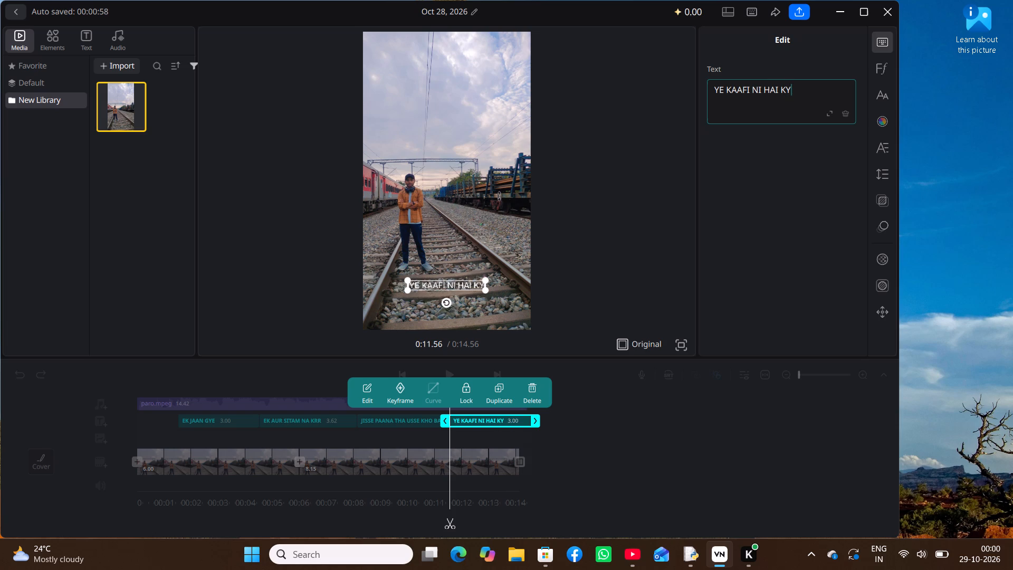
{"action": "type", "text": "??"}
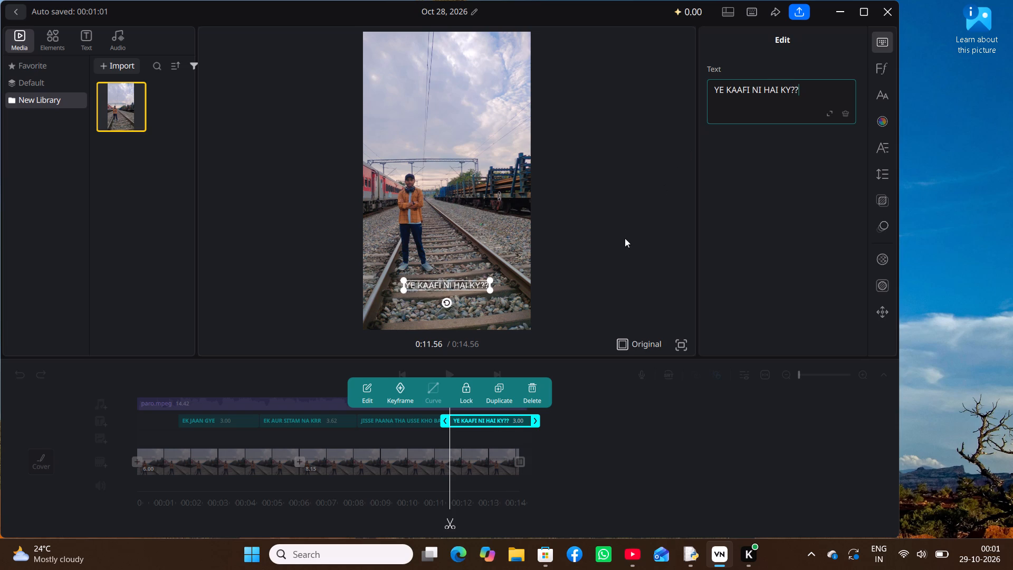
{"action": "left_click", "coordinate": [597, 272]}
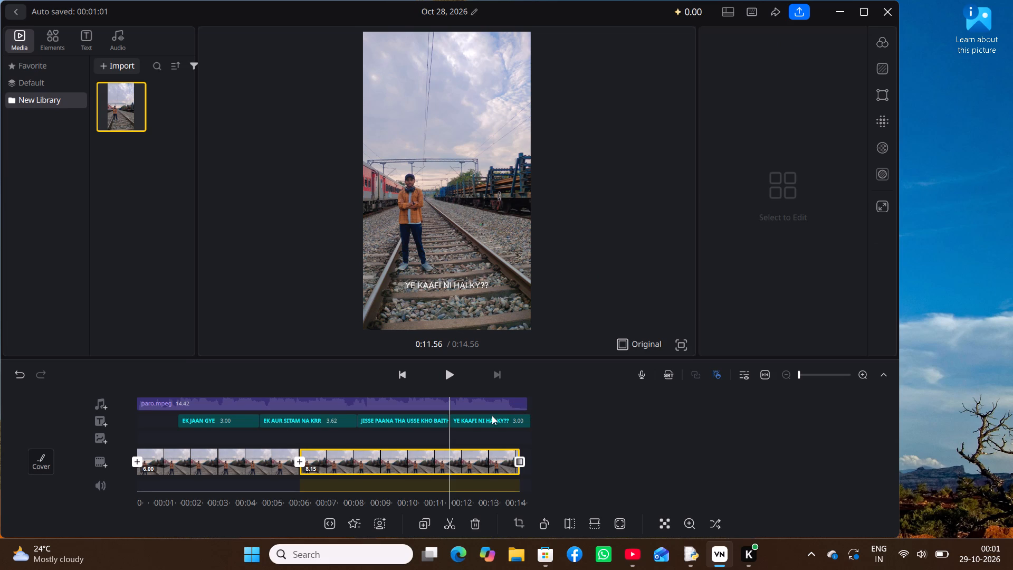
Play from the fourth title to the end, and the whole video from the start, to check the title timing.
{"action": "left_click", "coordinate": [450, 376]}
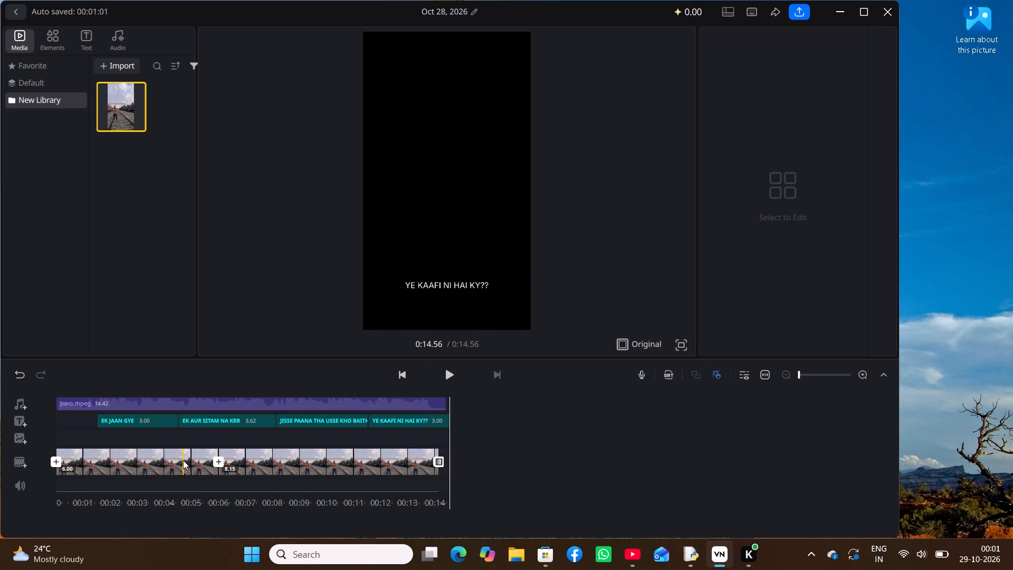
{"action": "scroll", "coordinate": [183, 460], "scroll_direction": "right", "scroll_amount": 19}
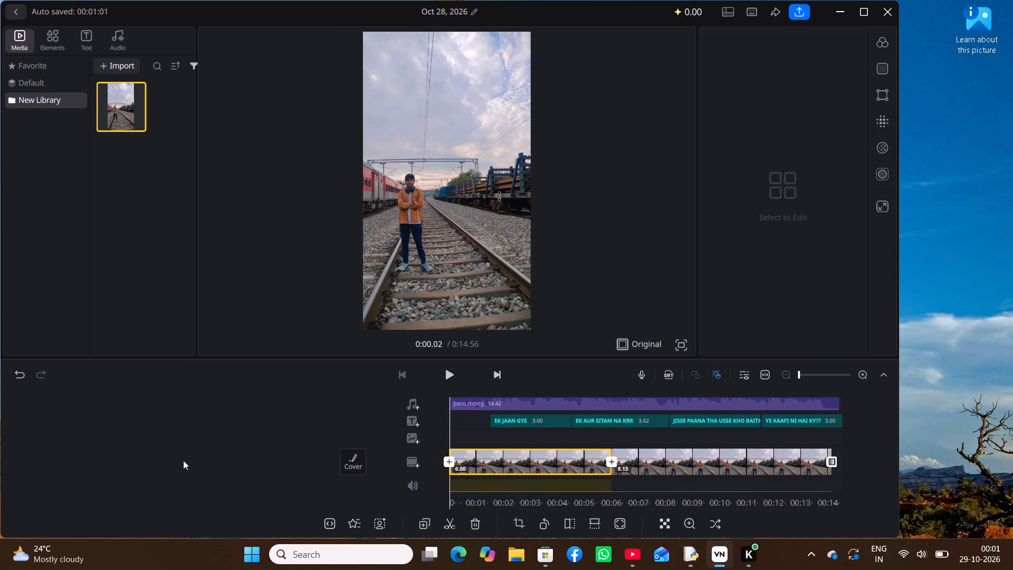
{"action": "key", "text": "space"}
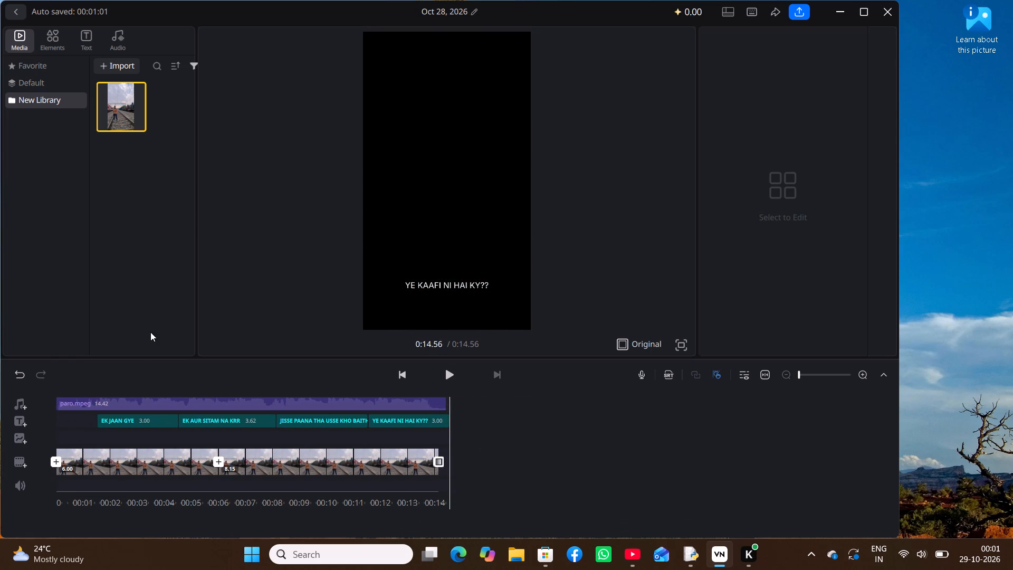
Move the YE KAAFI NI HAI KY?? title from the bottom of the frame up to the centre of its upper half.
{"action": "left_click", "coordinate": [438, 283]}
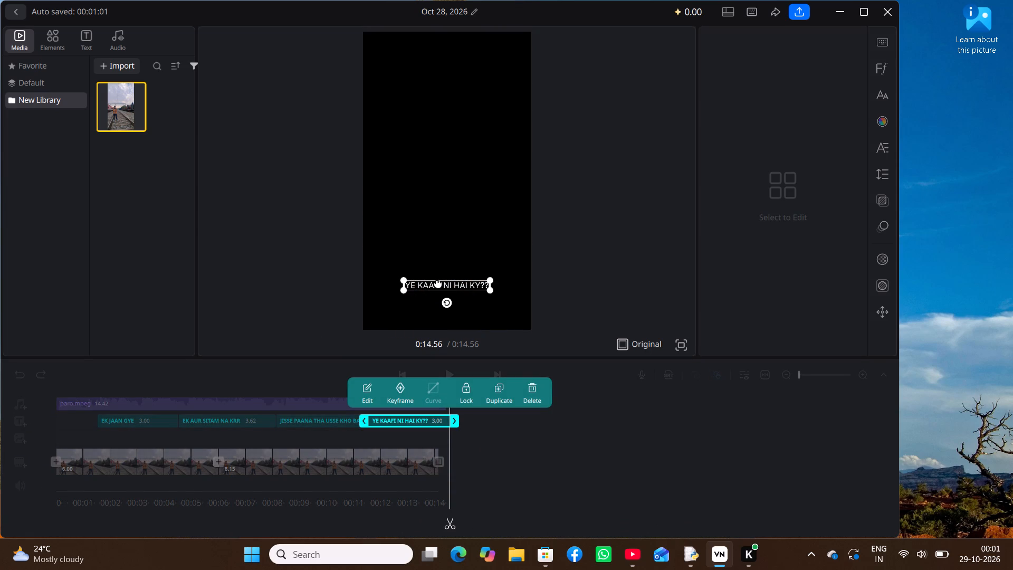
{"action": "left_click_drag", "start_coordinate": [438, 283], "coordinate": [443, 274]}
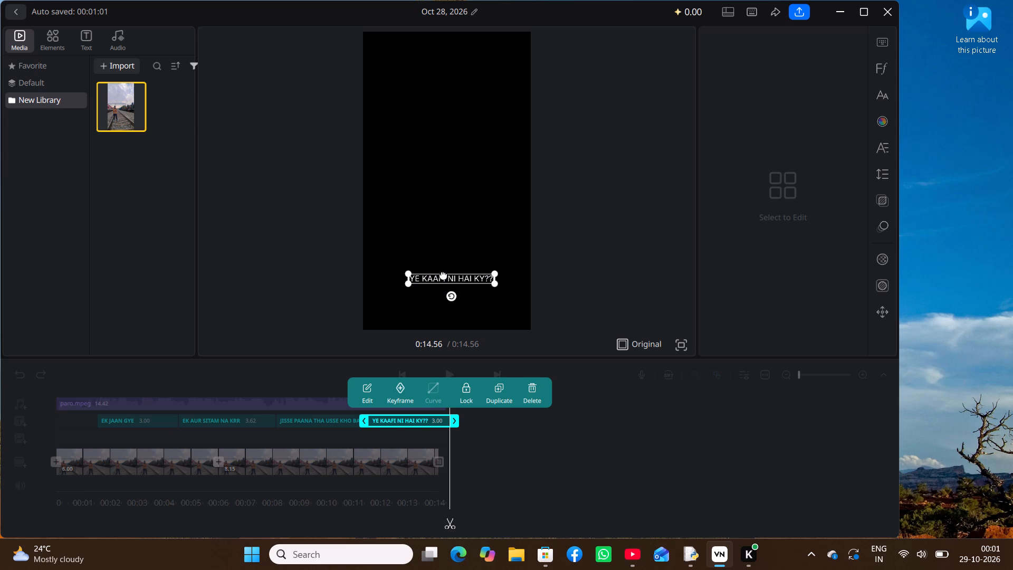
{"action": "left_click_drag", "start_coordinate": [443, 274], "coordinate": [440, 127]}
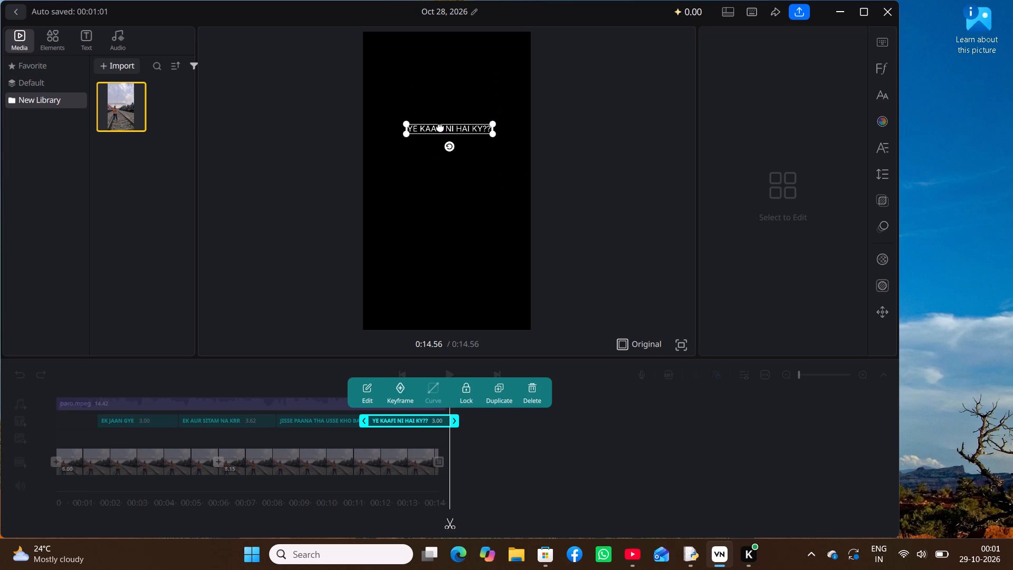
{"action": "left_click_drag", "start_coordinate": [440, 127], "coordinate": [438, 130]}
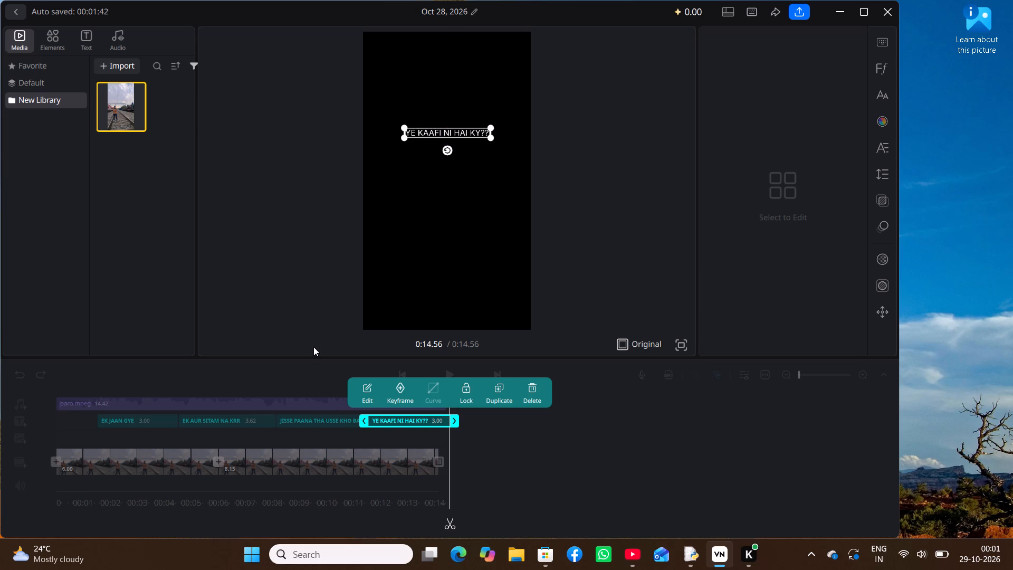
{"action": "left_click", "coordinate": [313, 346]}
Move the EK JAAN GYE / EK JAATE NI title from the bottom of the frame into the sky, right of centre.
{"action": "scroll", "coordinate": [313, 346], "scroll_direction": "right", "scroll_amount": 14}
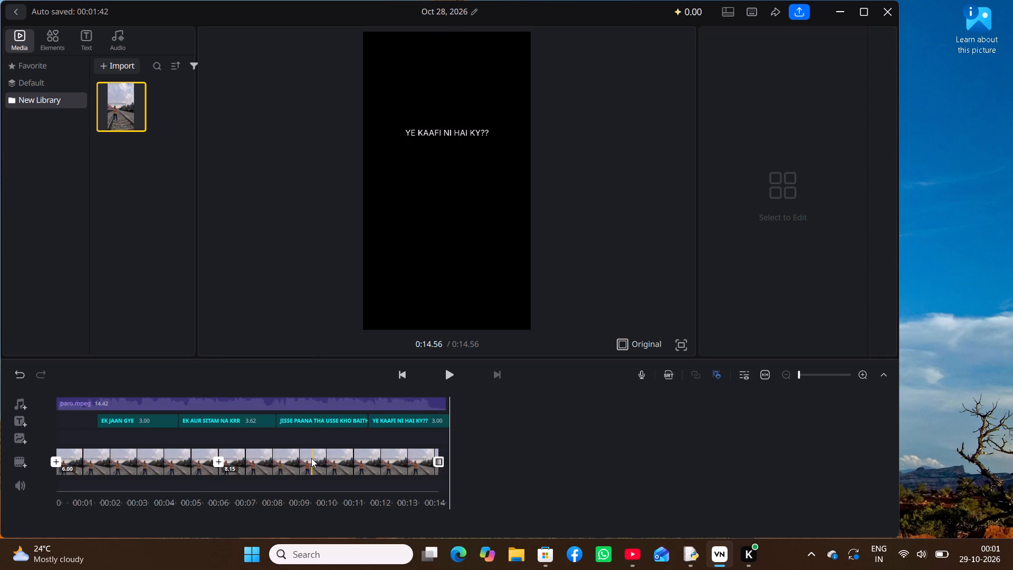
{"action": "scroll", "coordinate": [311, 458], "scroll_direction": "right", "scroll_amount": 10}
{"action": "scroll", "coordinate": [311, 458], "scroll_direction": "left", "scroll_amount": 1}
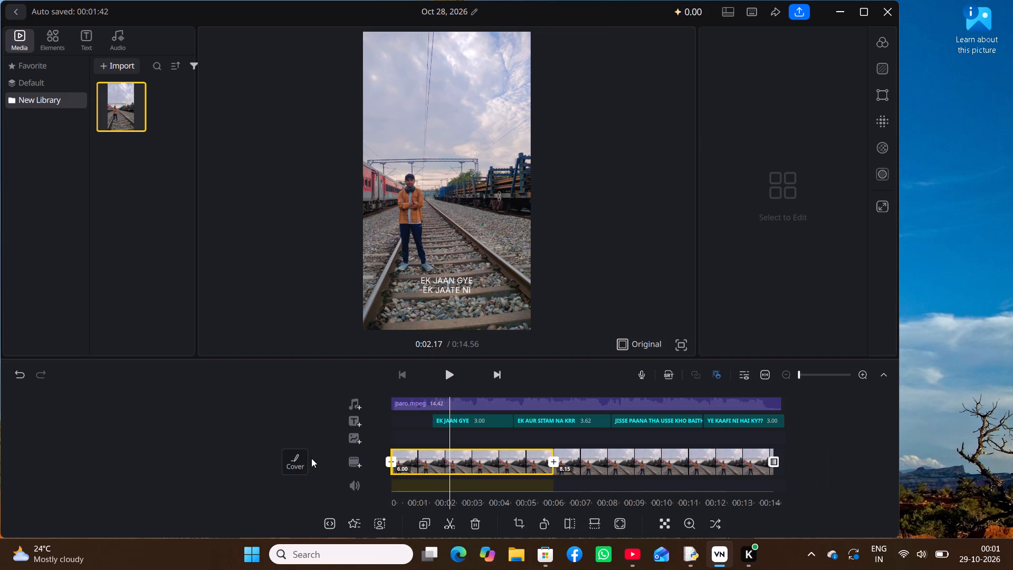
{"action": "scroll", "coordinate": [311, 458], "scroll_direction": "left", "scroll_amount": 1}
{"action": "left_click_drag", "start_coordinate": [456, 281], "coordinate": [433, 282]}
{"action": "double_click", "coordinate": [433, 282]}
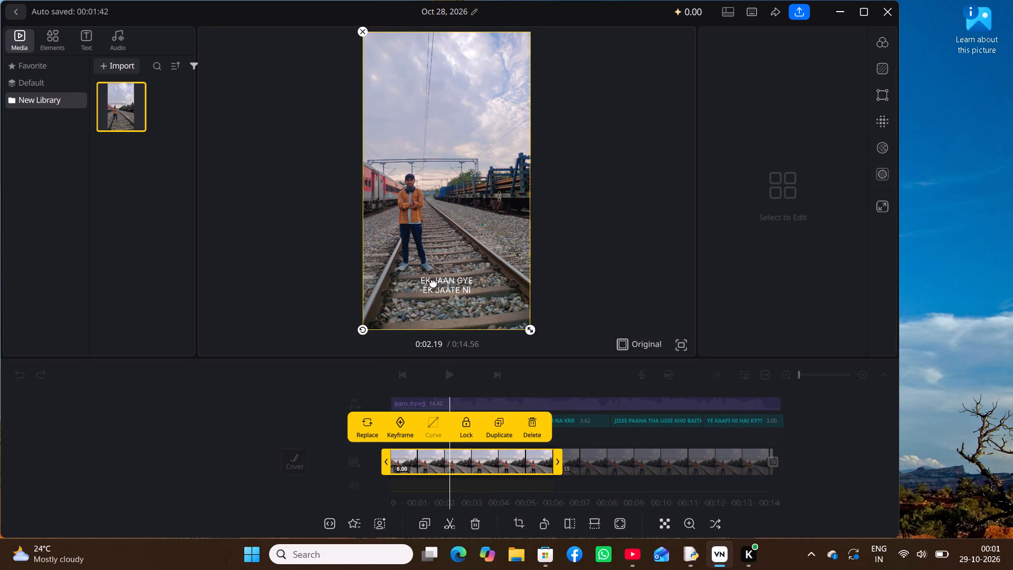
{"action": "left_click_drag", "start_coordinate": [433, 282], "coordinate": [467, 111]}
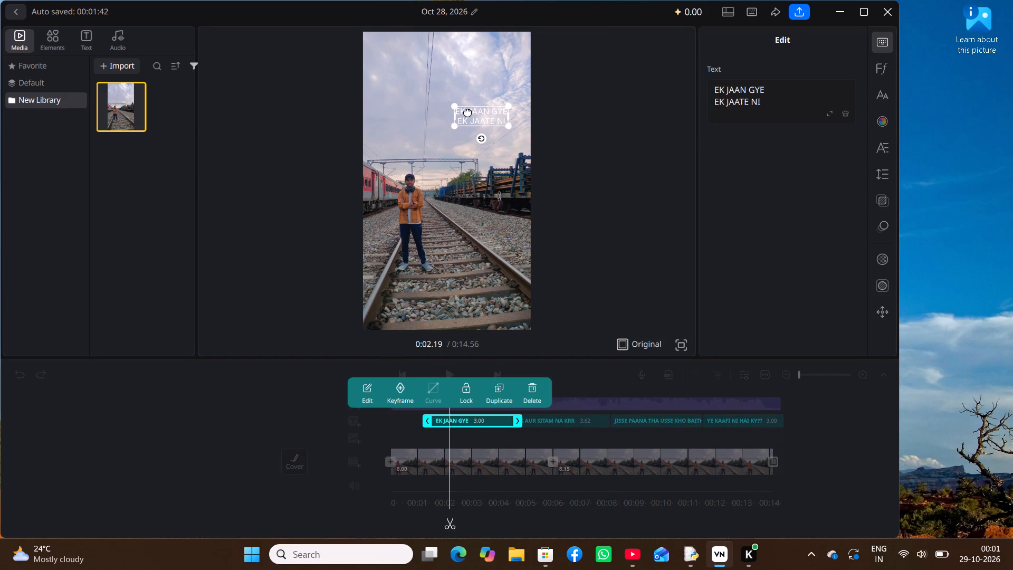
{"action": "left_click_drag", "start_coordinate": [467, 111], "coordinate": [465, 111]}
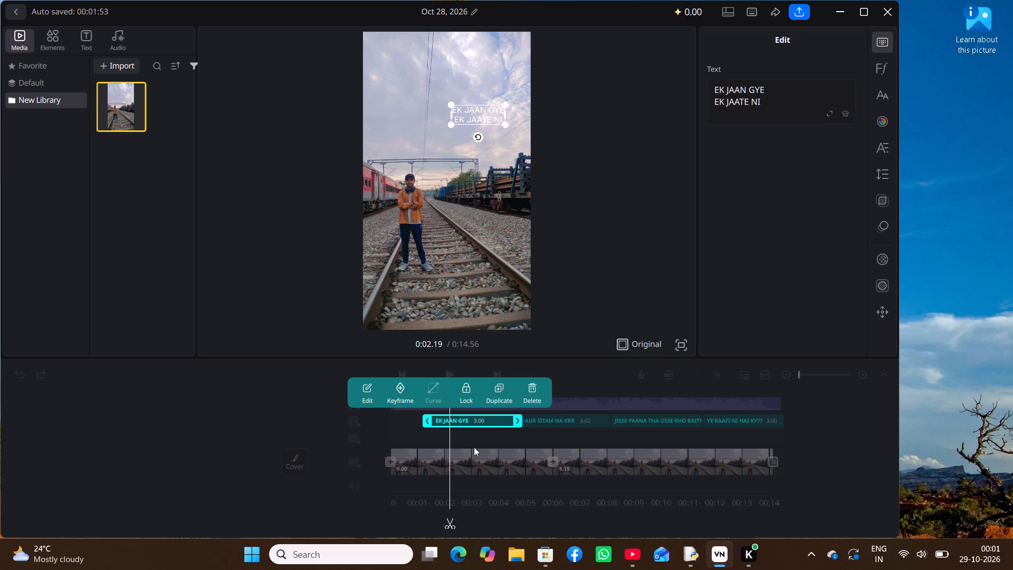
Move the EK AUR SITAM NA KRR title up into the sky, right of centre, at about the first title's height.
{"action": "left_click", "coordinate": [532, 420]}
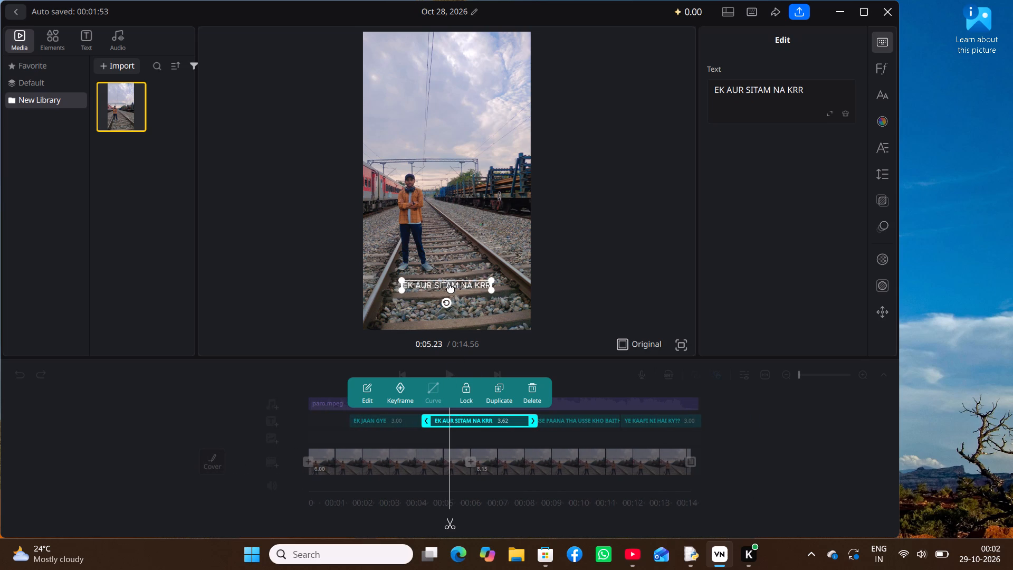
{"action": "left_click_drag", "start_coordinate": [451, 288], "coordinate": [470, 126]}
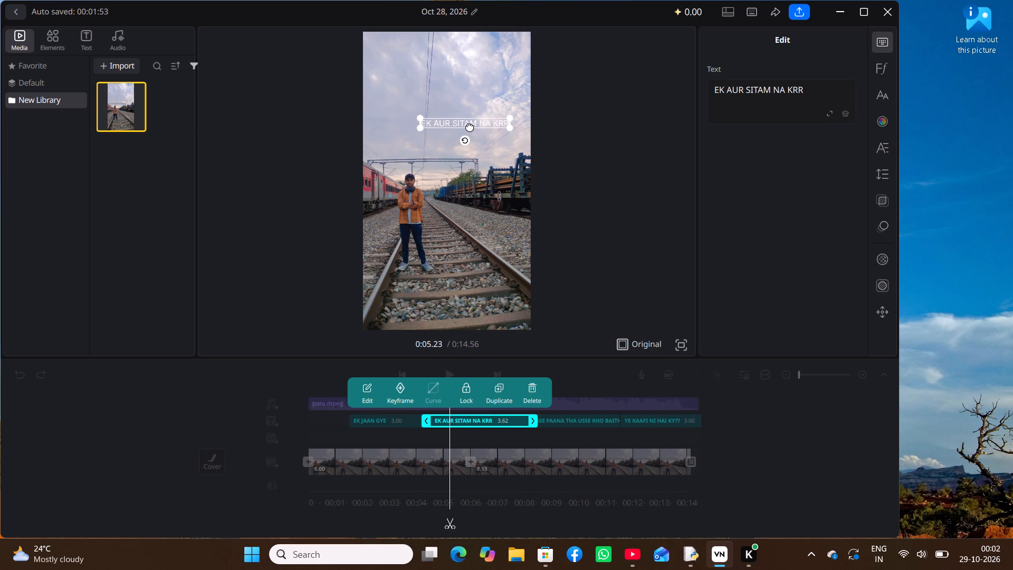
{"action": "left_click_drag", "start_coordinate": [470, 126], "coordinate": [476, 118]}
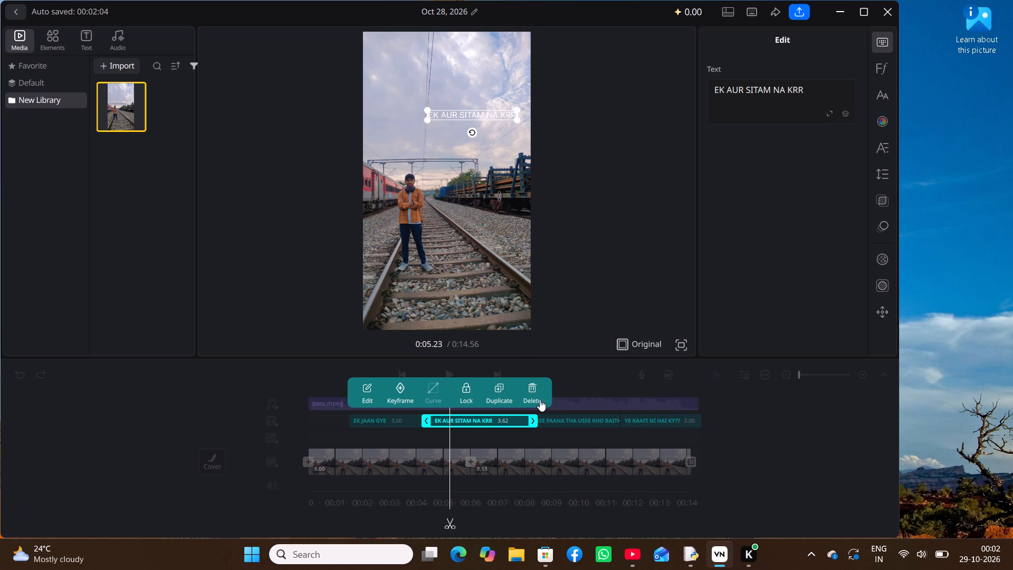
Move the JISSE PAANA THA USSE KHO BAITHE title up into the sky, with its end close to the frame's right edge.
{"action": "left_click", "coordinate": [551, 423]}
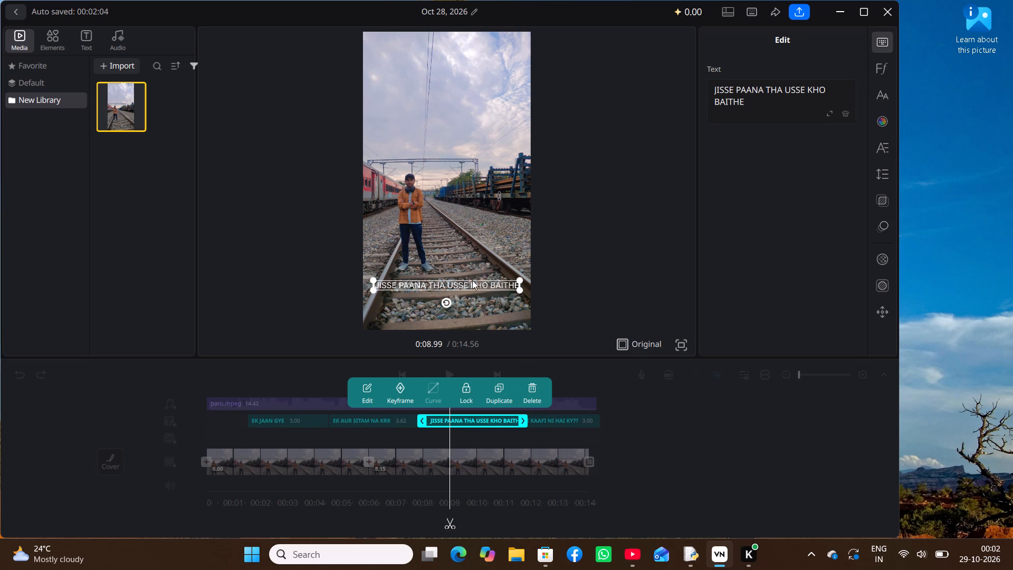
{"action": "left_click_drag", "start_coordinate": [472, 280], "coordinate": [461, 269]}
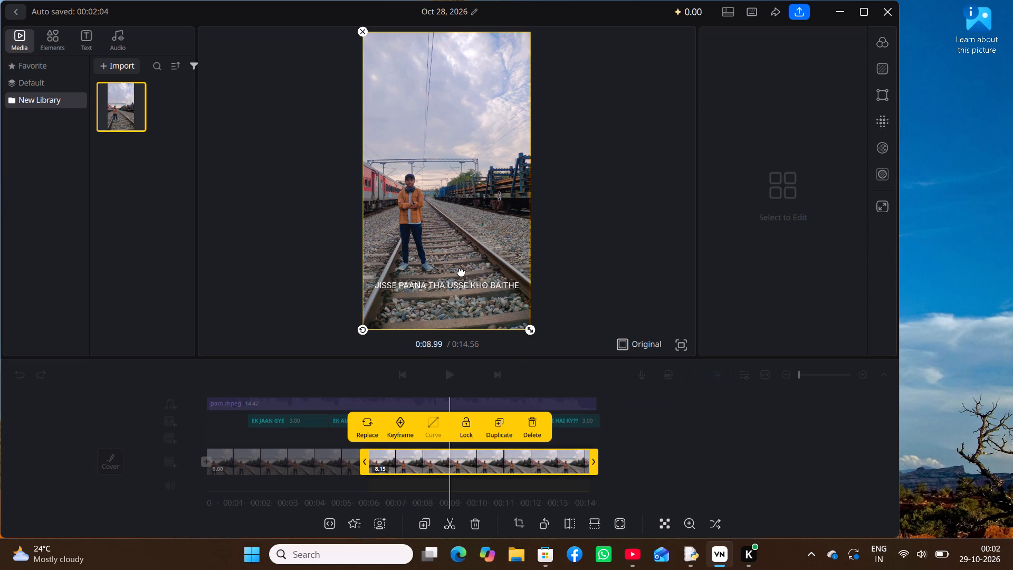
{"action": "left_click", "coordinate": [461, 287]}
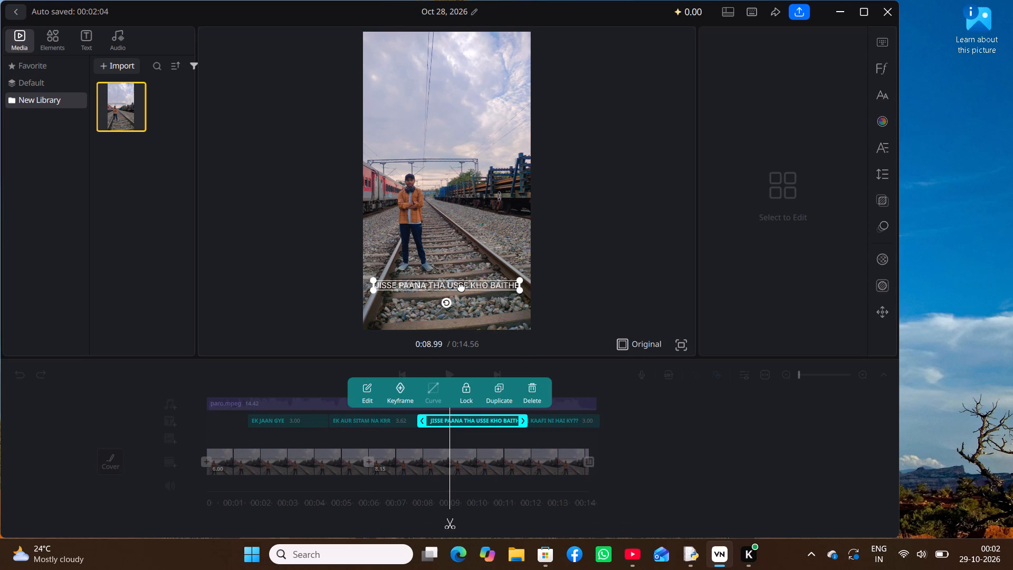
{"action": "left_click_drag", "start_coordinate": [461, 287], "coordinate": [469, 104]}
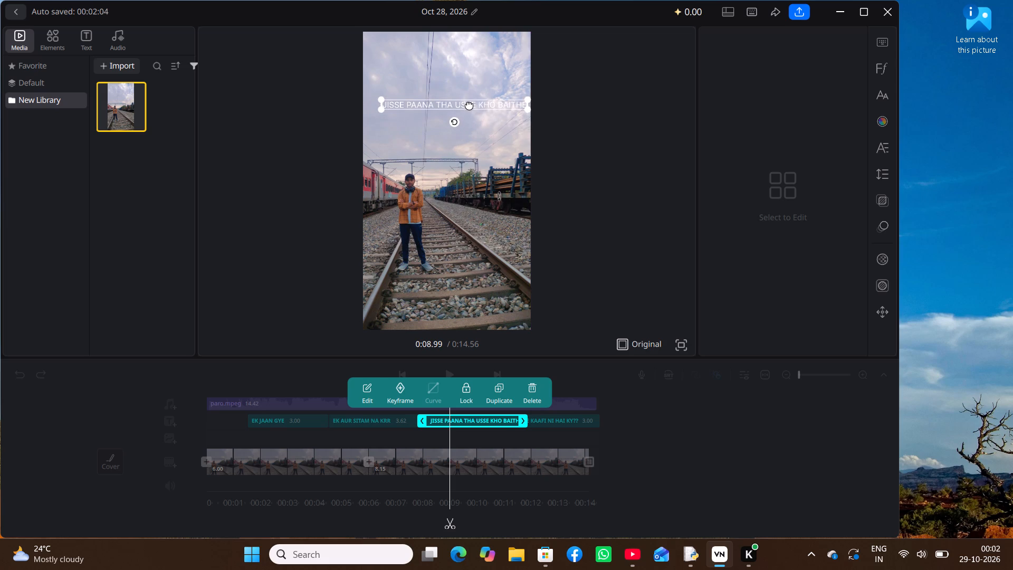
{"action": "left_click_drag", "start_coordinate": [469, 104], "coordinate": [470, 98]}
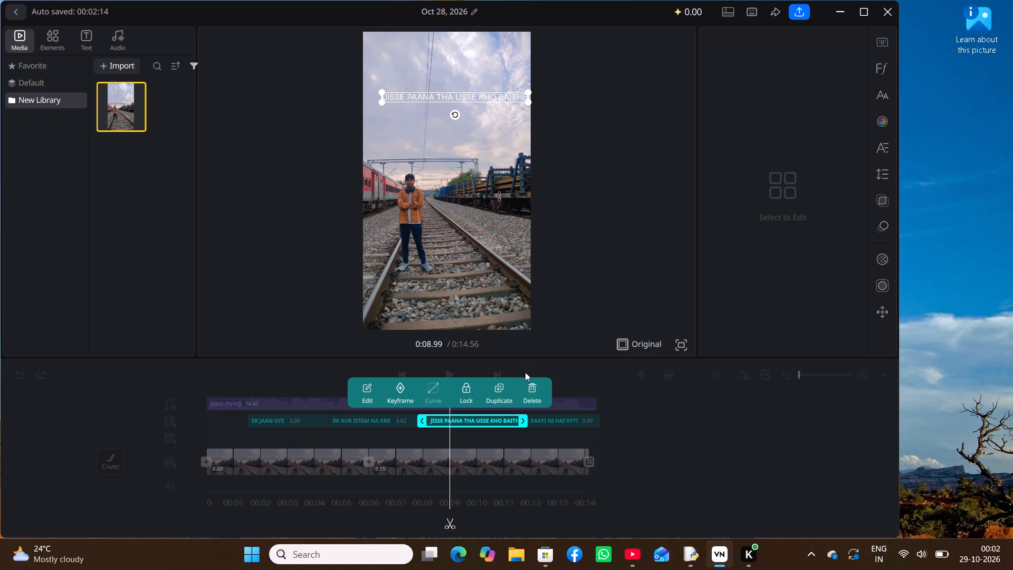
Shift the YE KAAFI NI HAI KY?? title slightly higher and further right in the sky, in line with the other titles.
{"action": "left_click", "coordinate": [536, 419]}
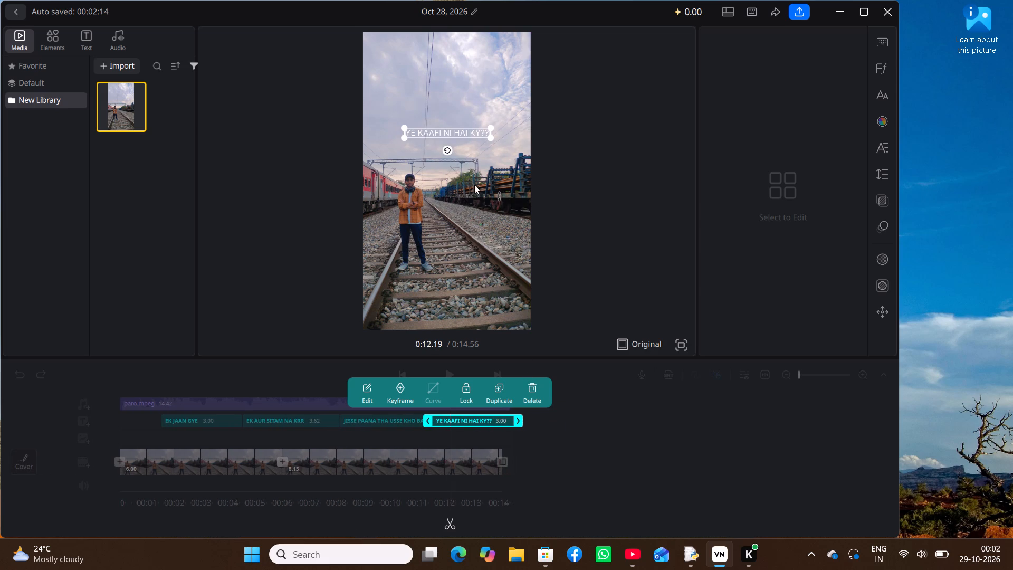
{"action": "left_click_drag", "start_coordinate": [455, 135], "coordinate": [469, 126]}
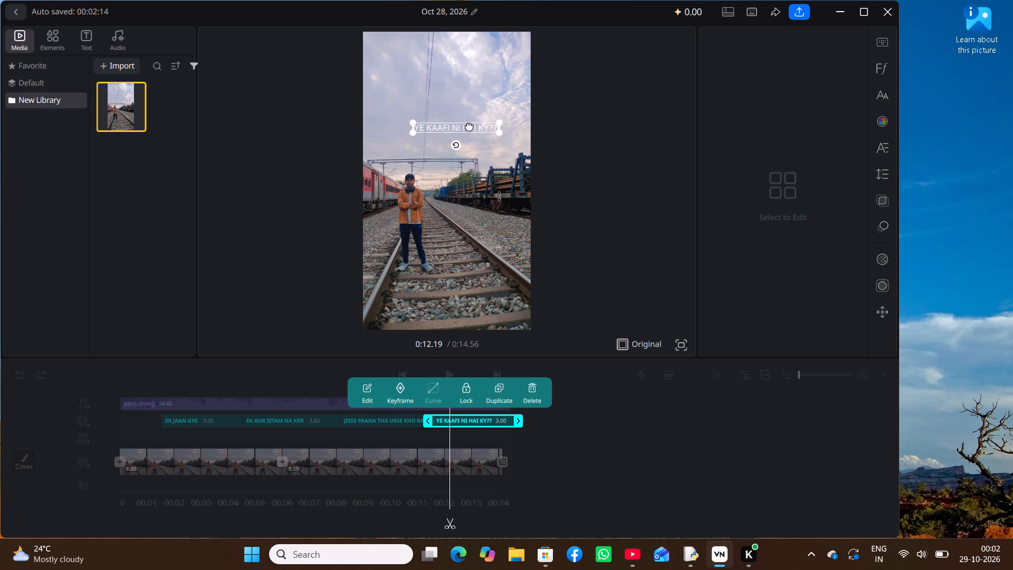
{"action": "left_click_drag", "start_coordinate": [469, 126], "coordinate": [485, 106]}
Play the video from the start to check the repositioned titles.
{"action": "scroll", "coordinate": [322, 413], "scroll_direction": "right", "scroll_amount": 10}
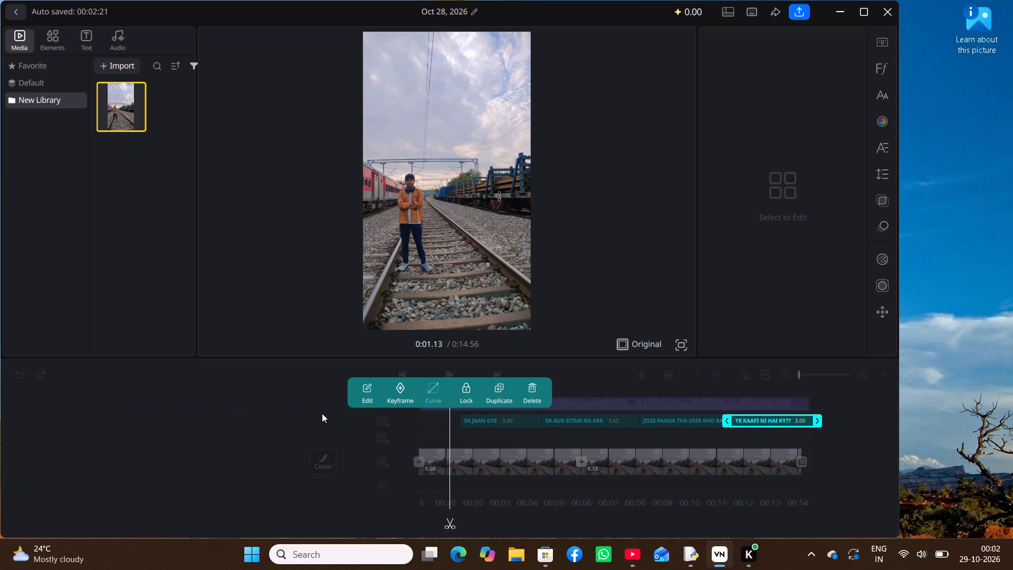
{"action": "scroll", "coordinate": [322, 413], "scroll_direction": "right", "scroll_amount": 5}
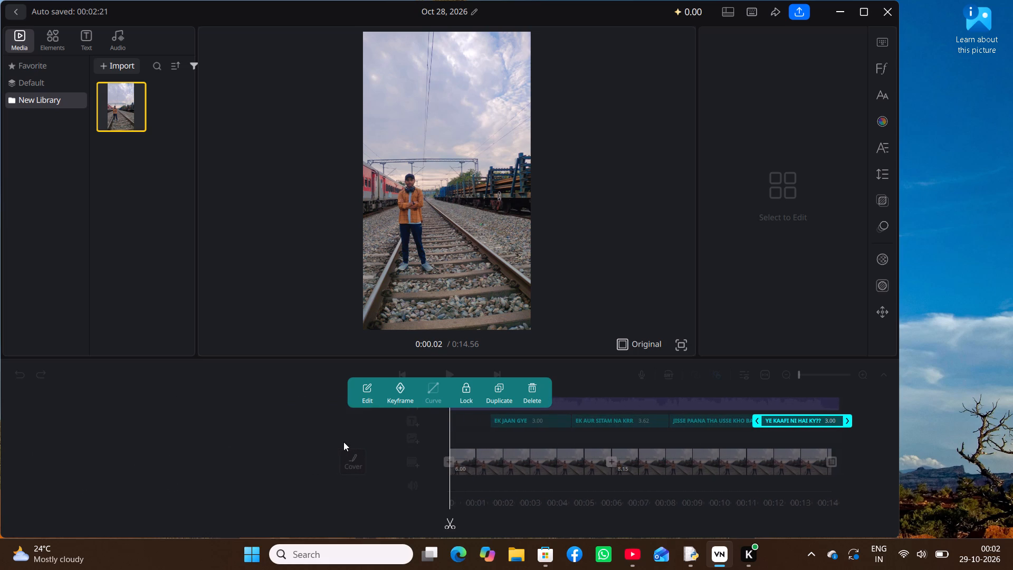
{"action": "left_click", "coordinate": [330, 420]}
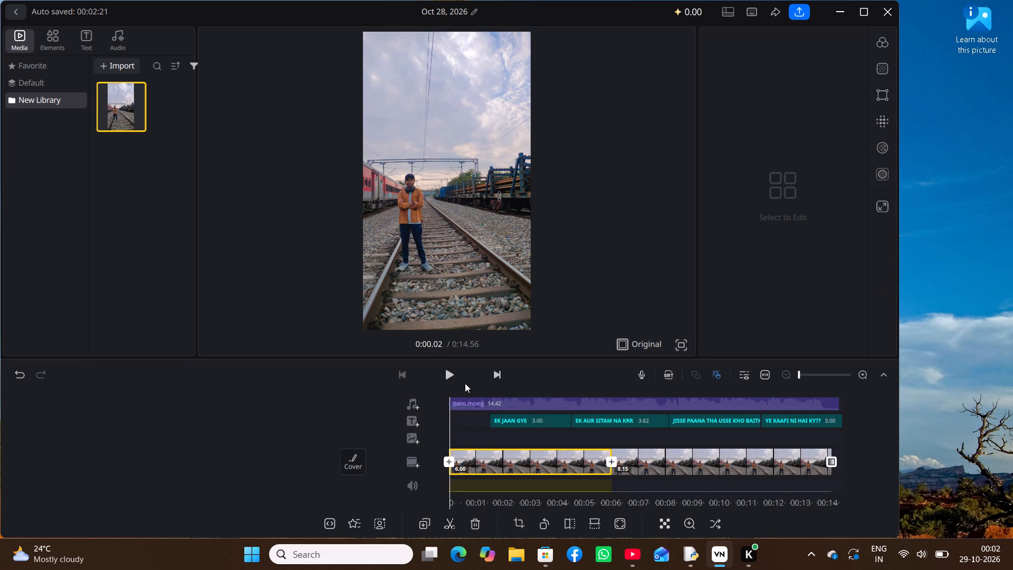
{"action": "left_click", "coordinate": [454, 376]}
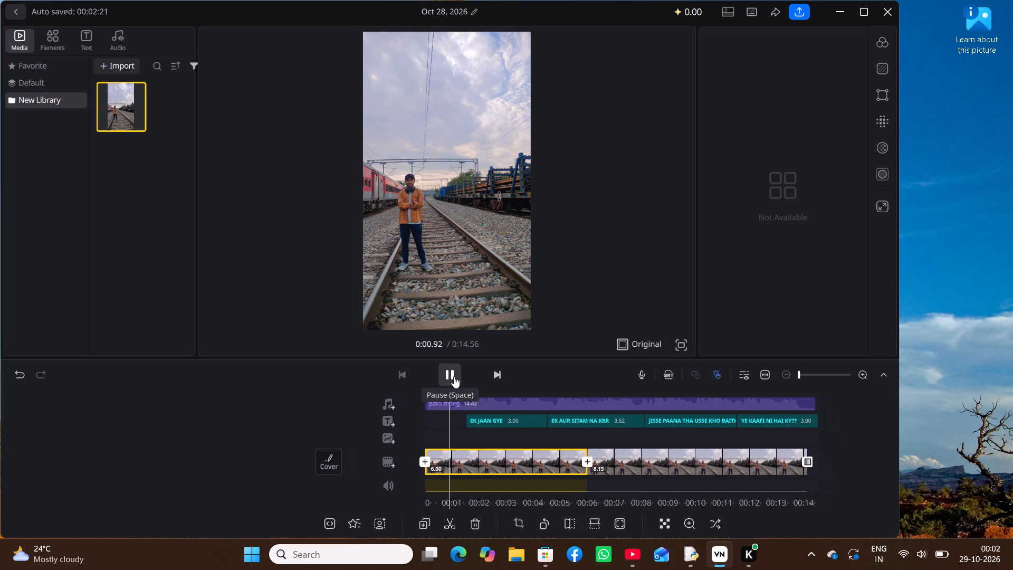